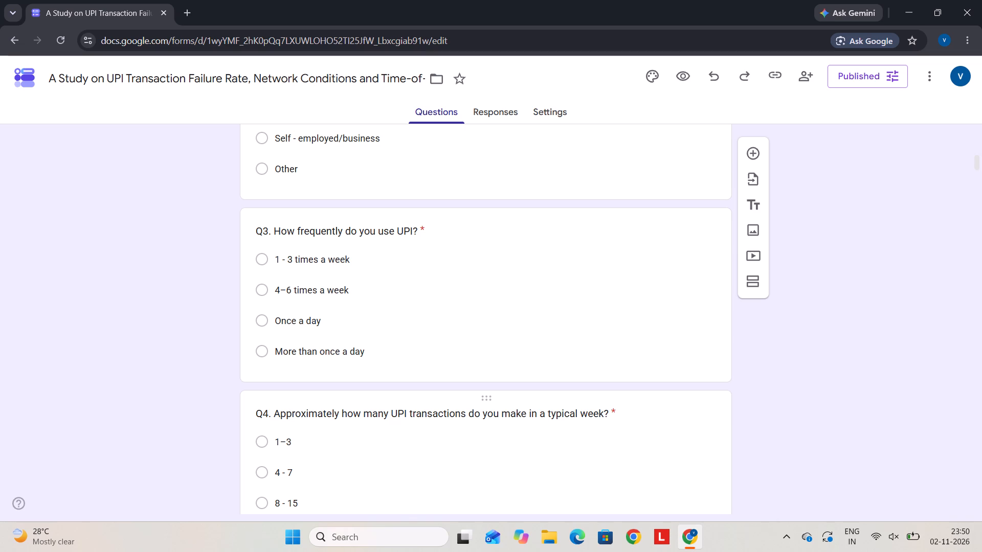
Delete the question "Q3. How frequently do you use UPI?" from section 1 of the form.
scroll(338, 313, "down", 1)
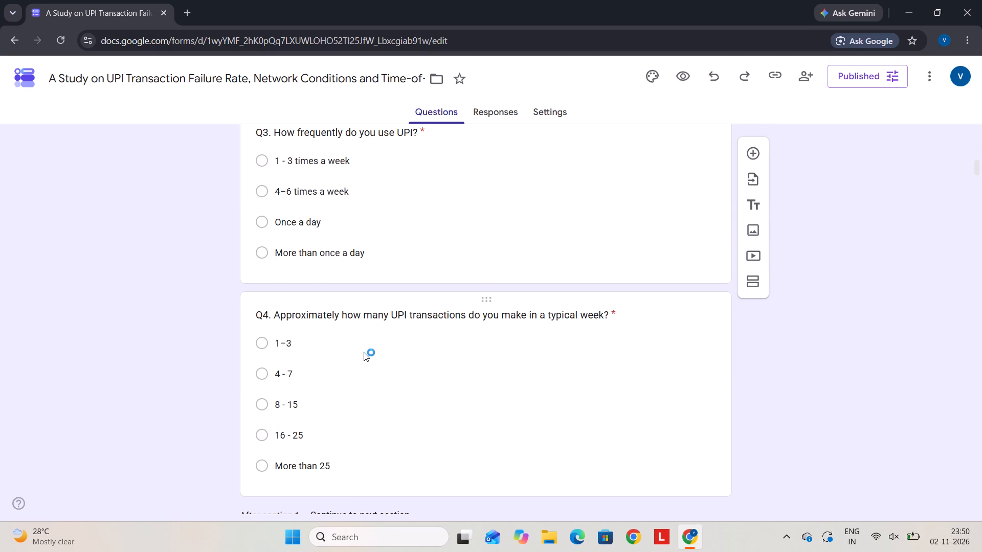
scroll(364, 352, "up", 2)
left_click(668, 310)
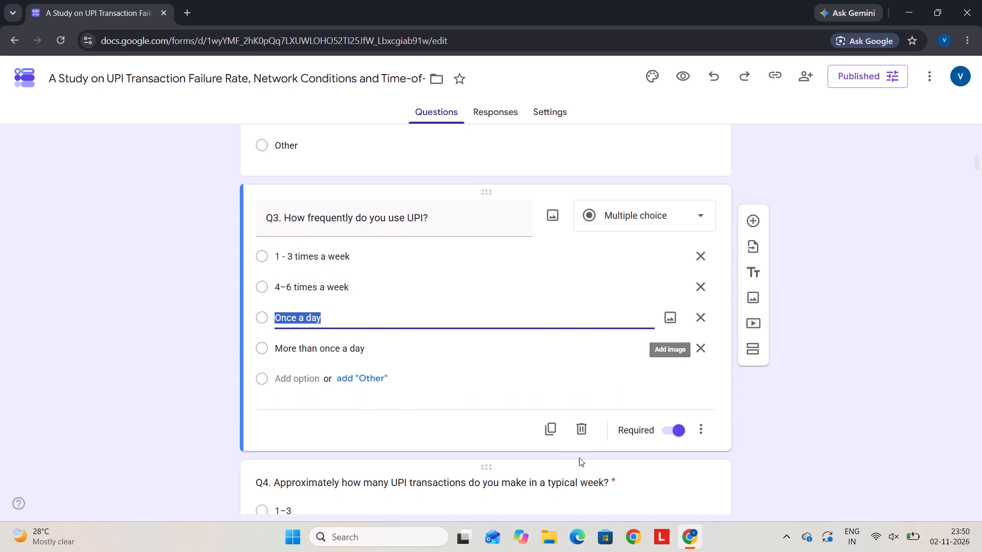
left_click(581, 438)
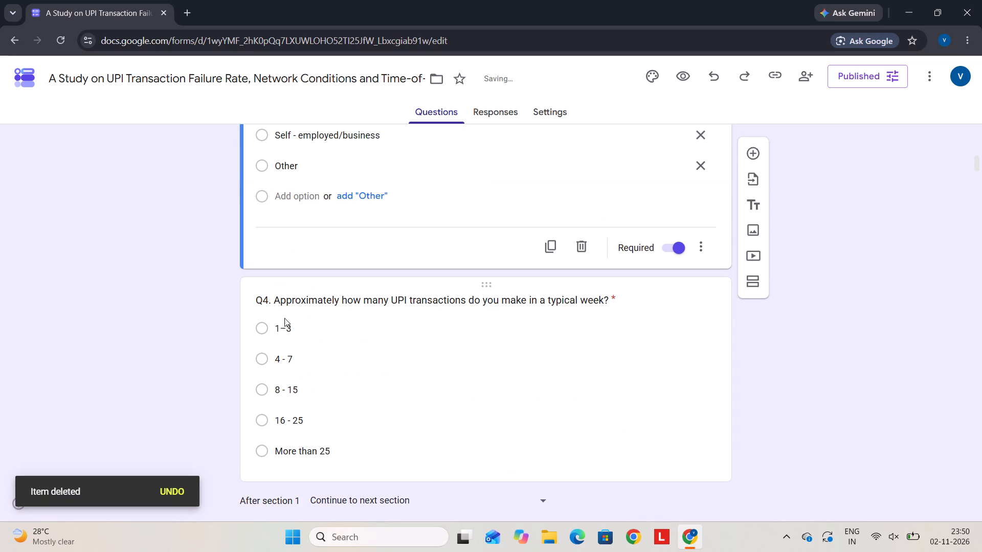
Renumber the question "Approximately how many UPI transactions do you make in a typical week?" as Q3.
left_click(271, 294)
left_click(281, 222)
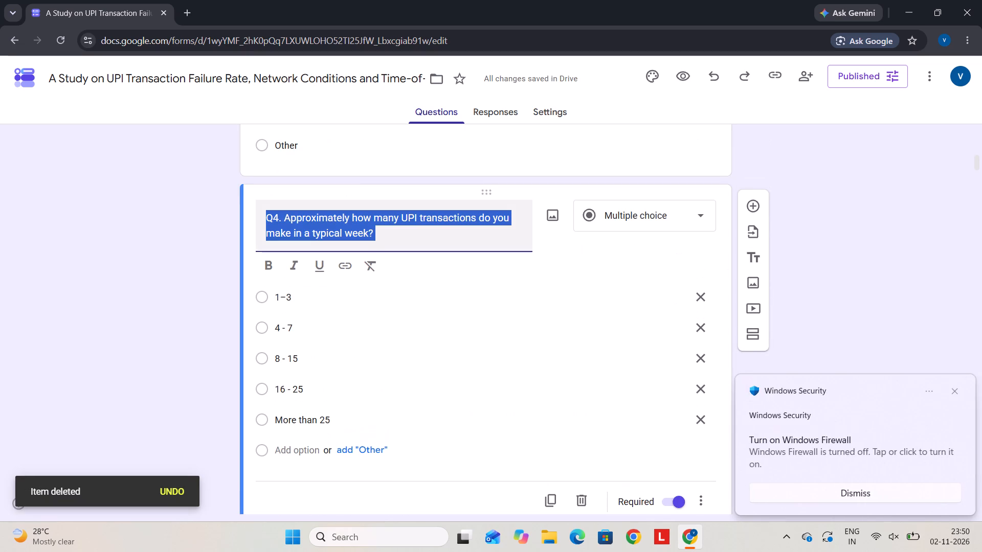
key("Left")
key("BackSpace")
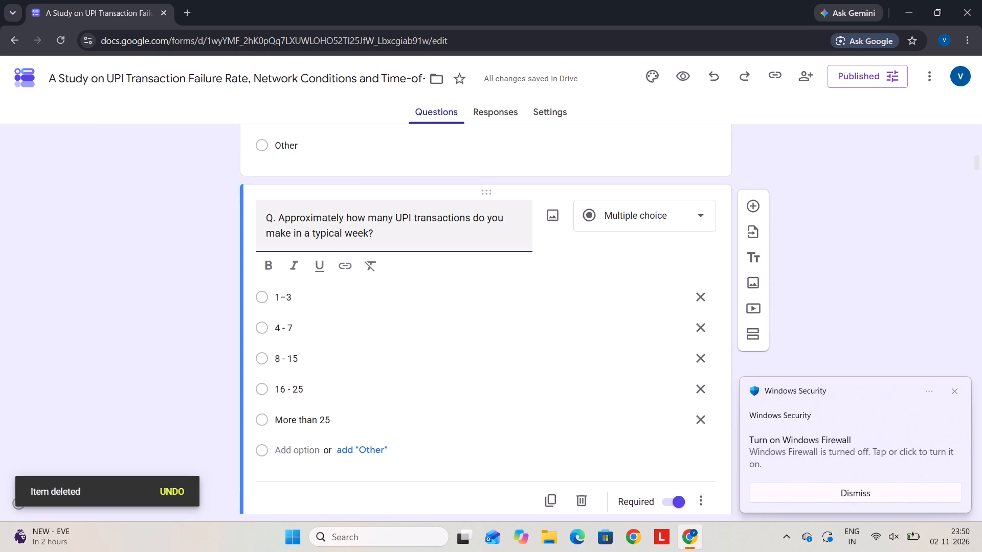
key("3")
Renumber the question "Which UPI application do you use most frequently?" in the UPI Usage section as Q4.
scroll(281, 222, "down", 3)
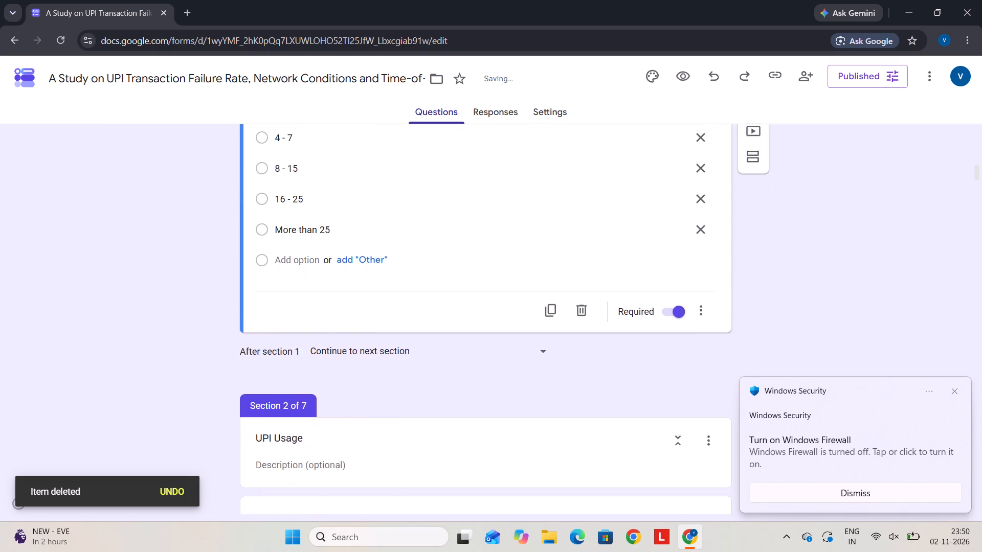
scroll(281, 222, "down", 4)
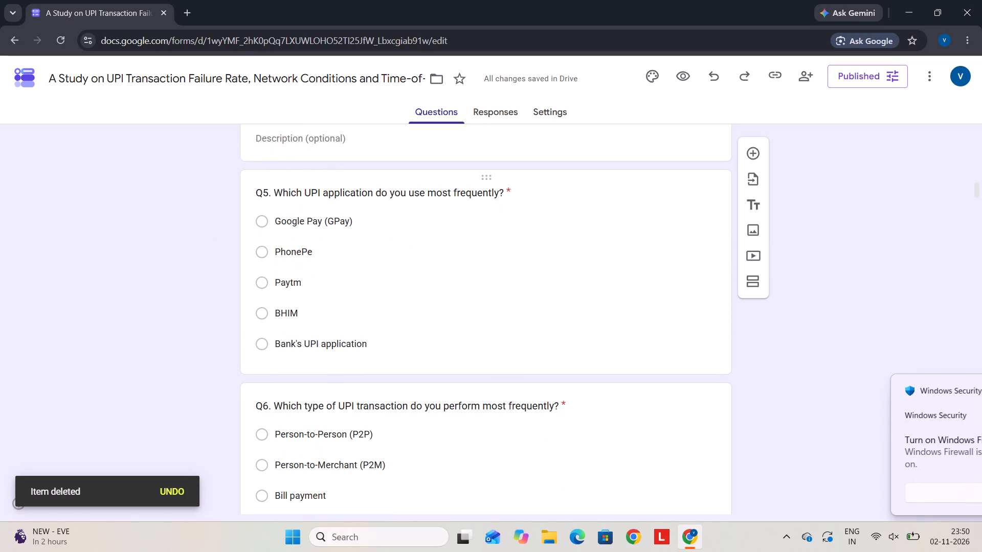
left_click(271, 191)
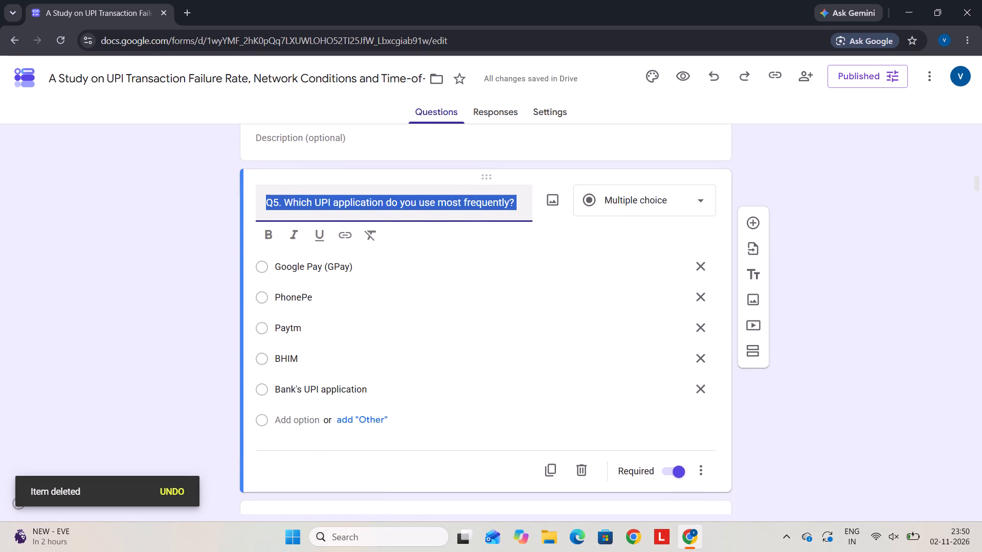
left_click(280, 200)
key("BackSpace")
key("4")
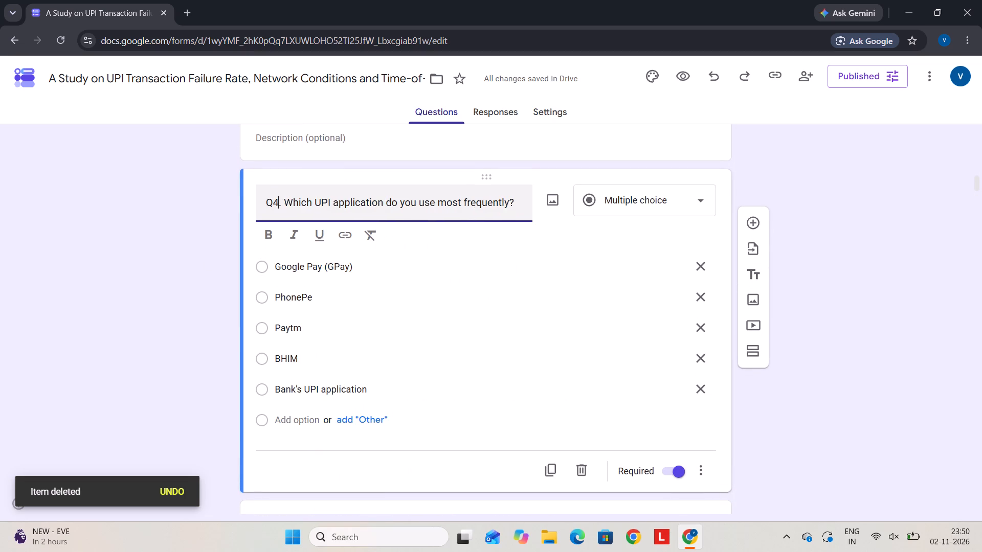
Renumber the question "Which type of UPI transaction do you perform most frequently?" as Q5.
scroll(280, 200, "down", 5)
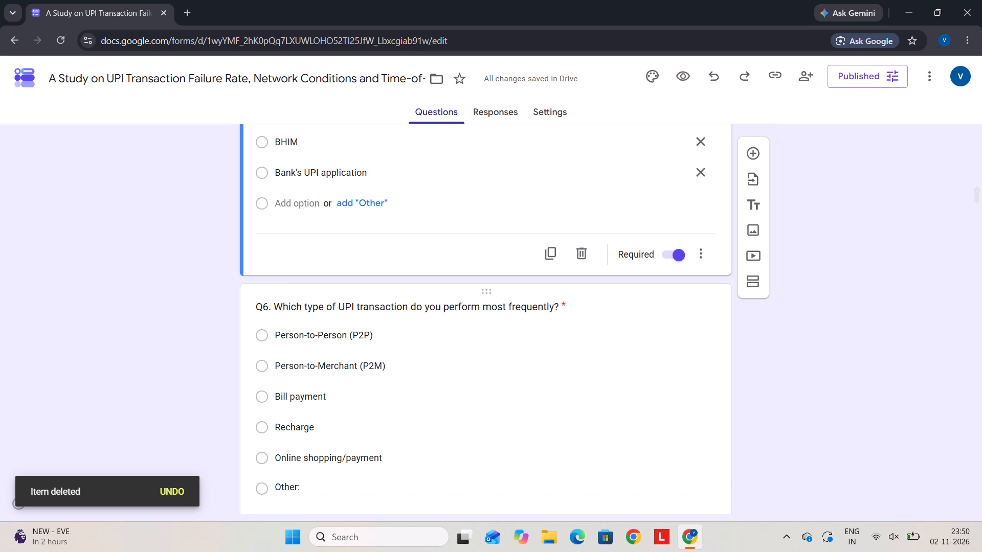
left_click(268, 306)
left_click(281, 222)
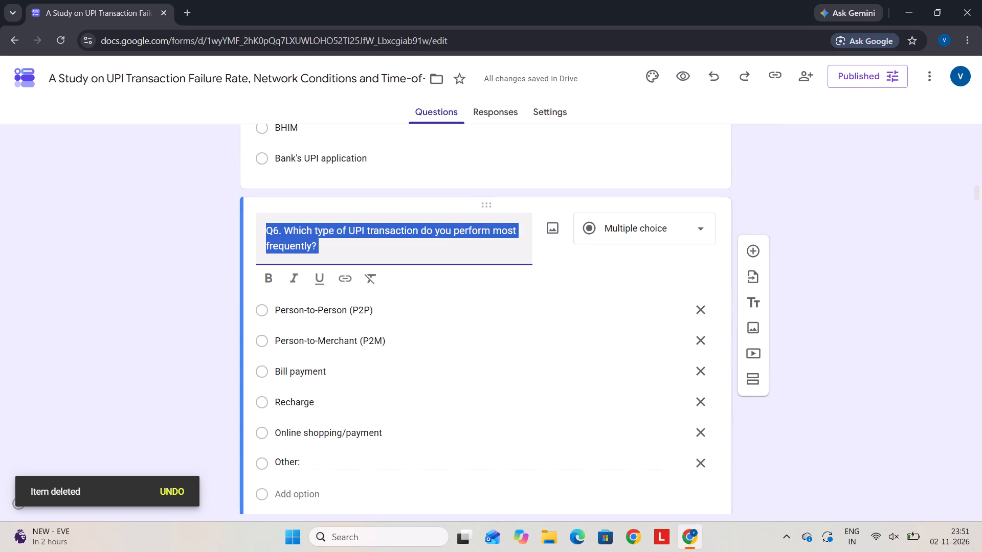
key("Left")
key("BackSpace")
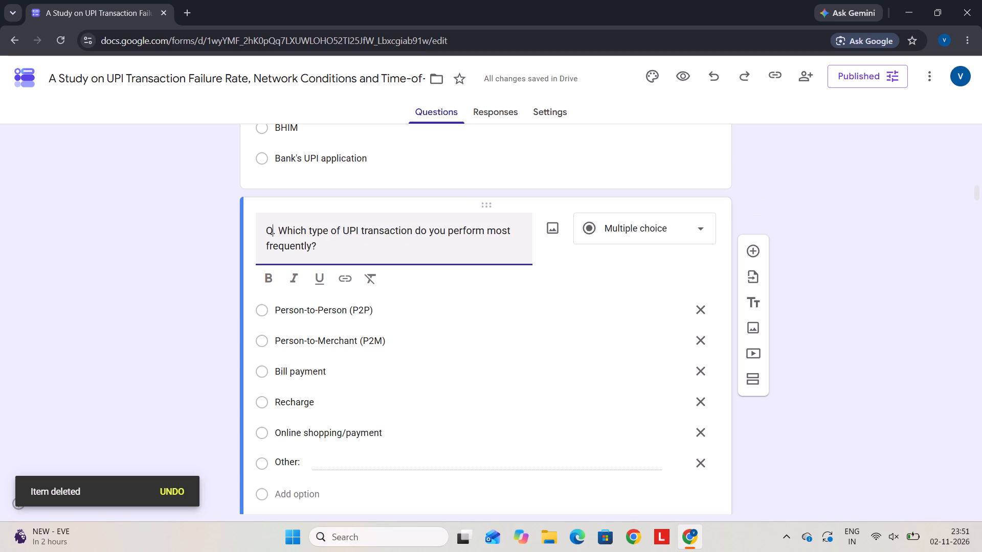
key("5")
Check the question numbering from Q2 through Q5 across the first two sections.
scroll(280, 238, "up", 2)
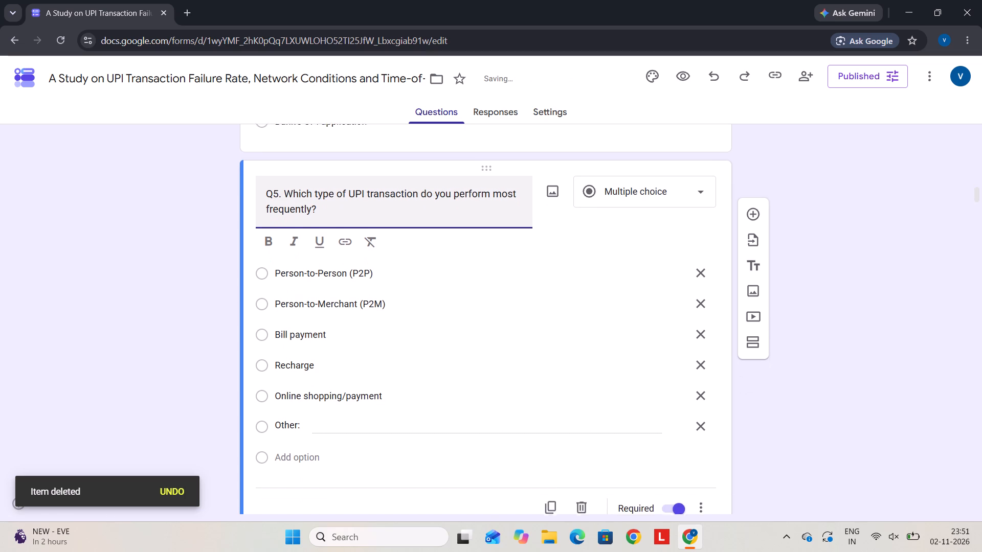
scroll(280, 238, "up", 5)
scroll(280, 238, "down", 2)
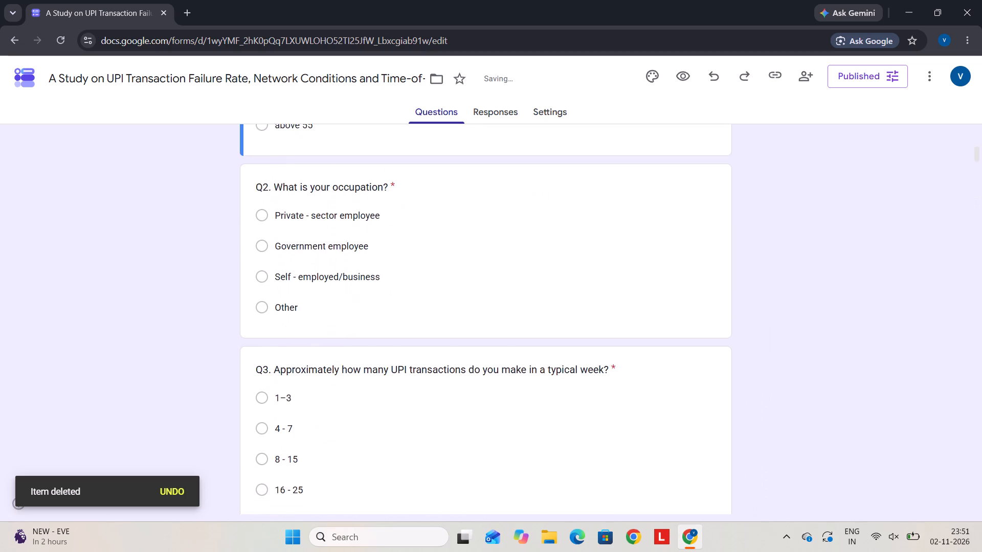
scroll(280, 238, "down", 7)
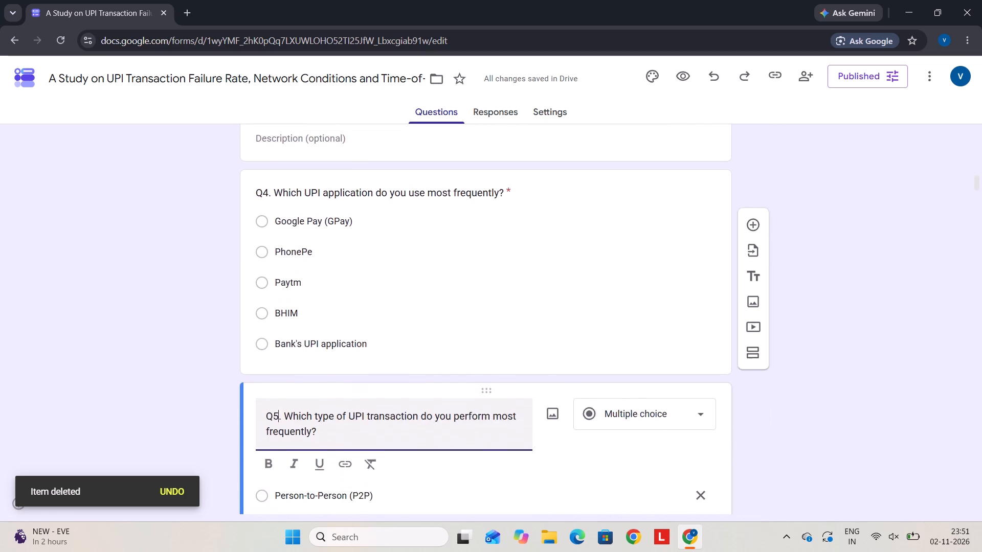
scroll(280, 238, "down", 4)
scroll(345, 424, "down", 1)
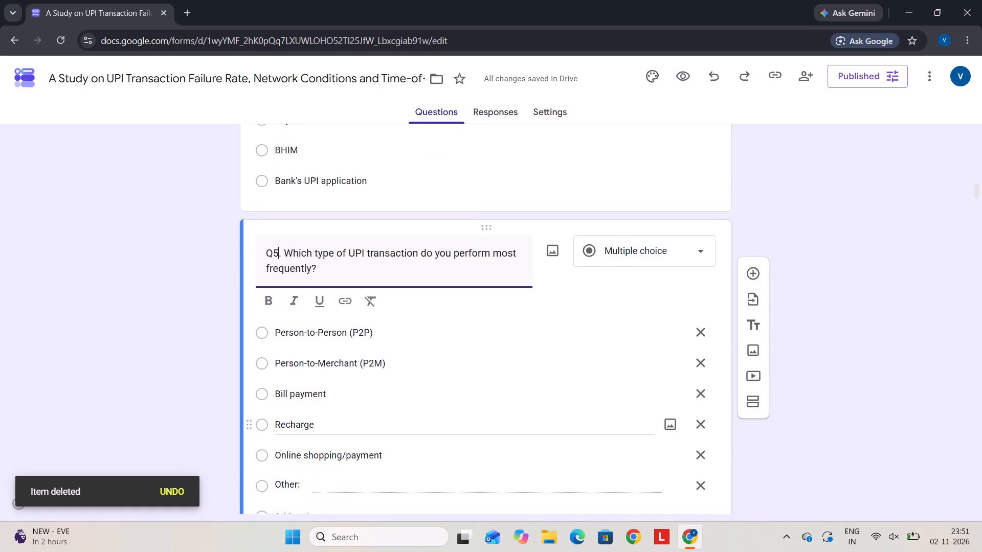
In Q5, replace the fill-in "Other:" choice with a regular answer option reading "Other".
scroll(345, 424, "down", 1)
left_click(308, 387)
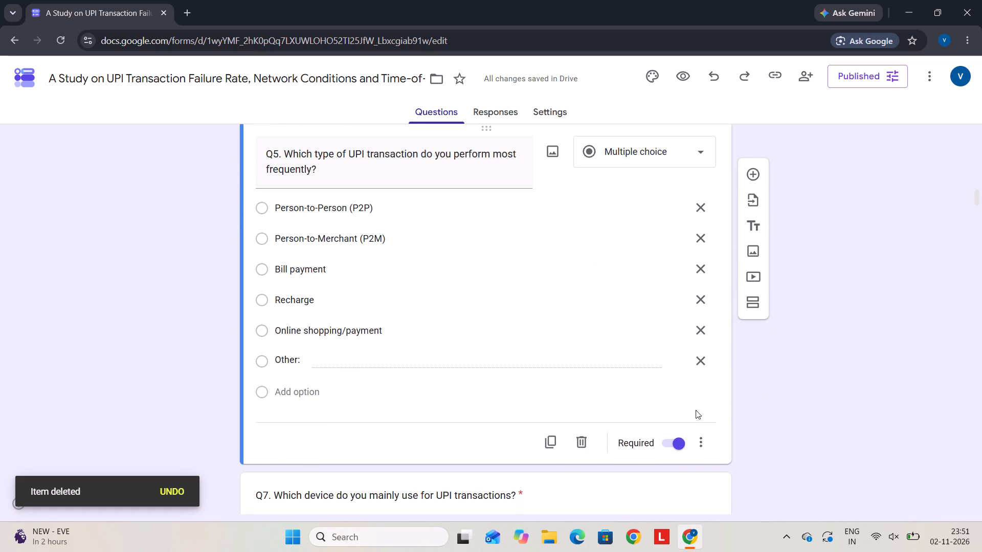
left_click(702, 361)
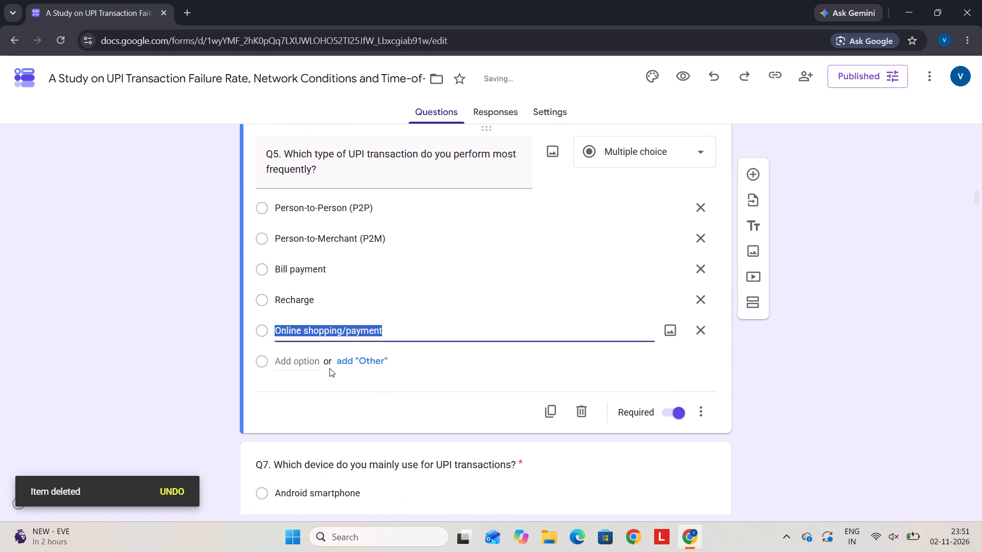
left_click(294, 361)
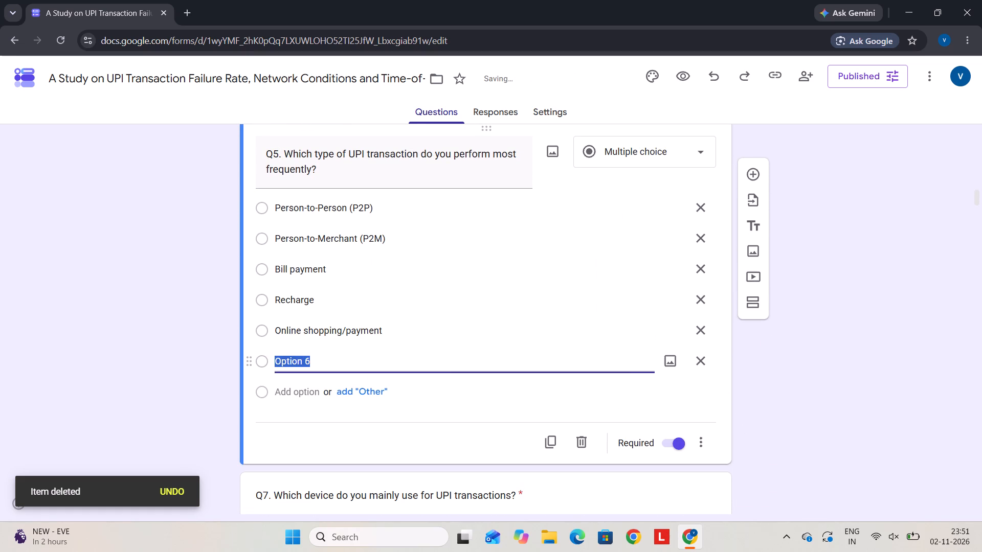
key("ctrl+o")
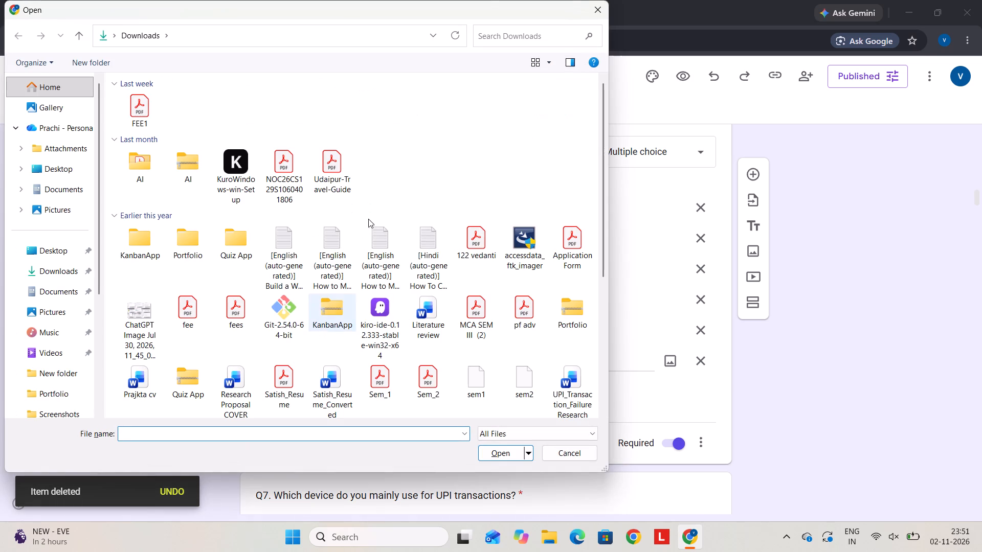
left_click(599, 7)
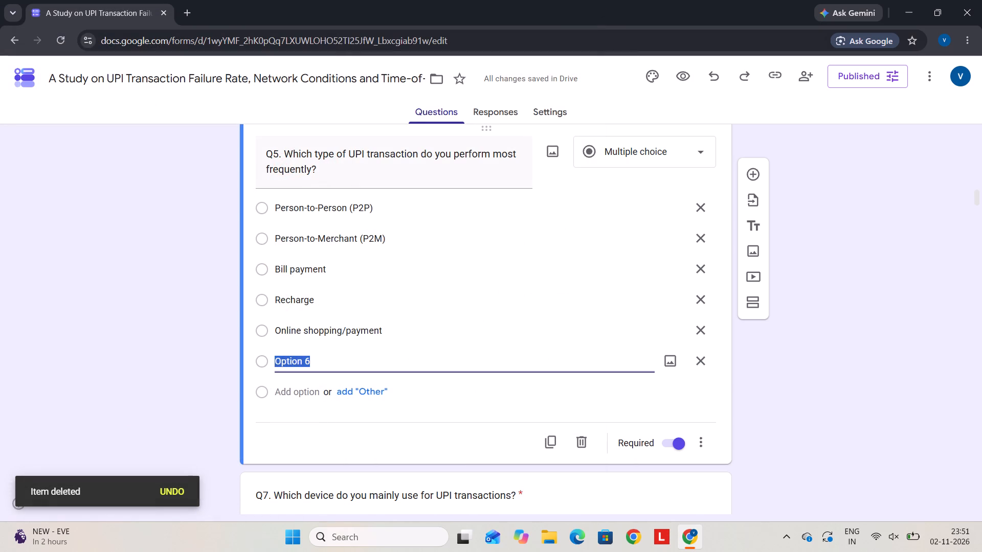
key("shift+o")
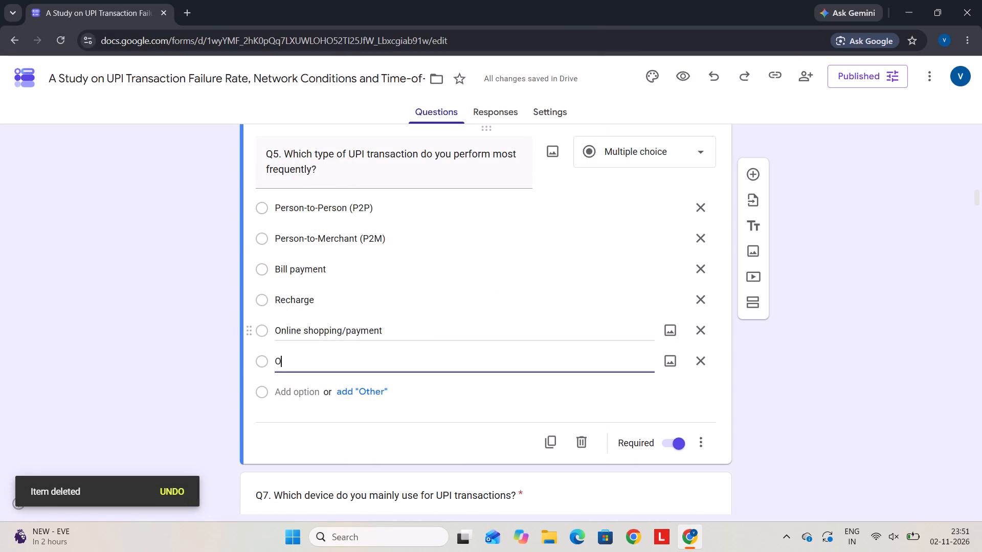
type("ther")
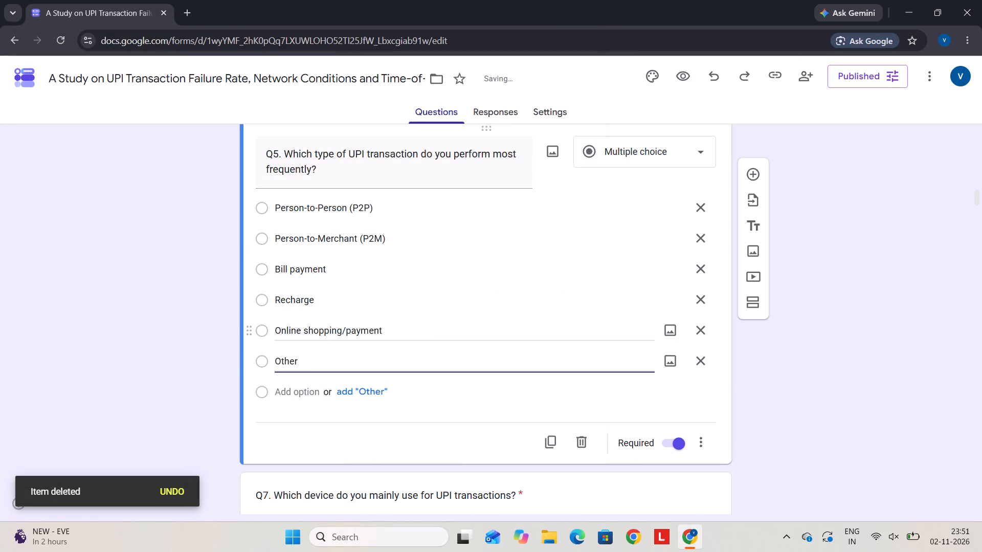
Copy the text of the "Other" answer option in Q5.
left_click_drag(319, 364, 270, 359)
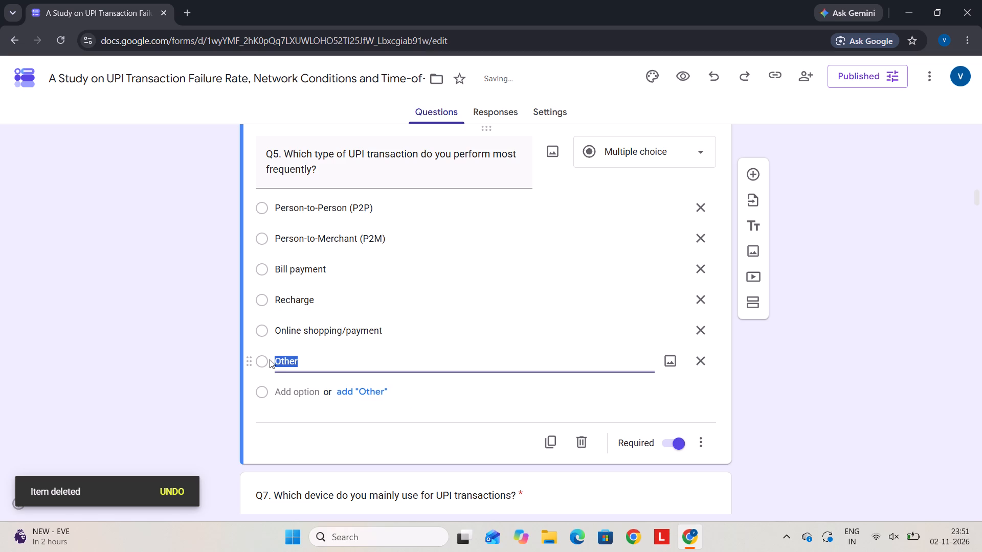
key("ctrl+c")
Delete the question "Q7. Which device do you mainly use for UPI transactions?" from the UPI Usage section.
scroll(325, 417, "down", 3)
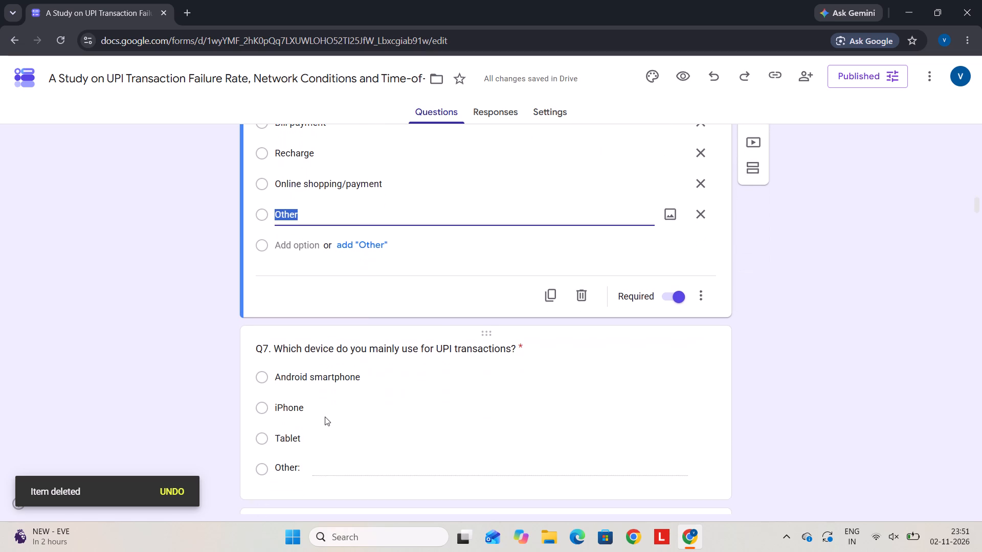
scroll(274, 344, "up", 4)
scroll(274, 344, "down", 1)
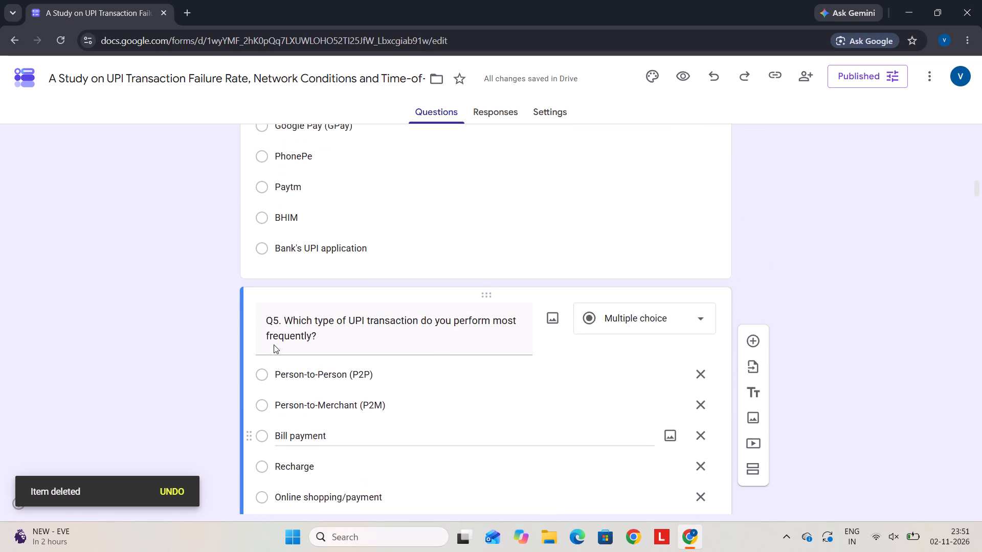
scroll(274, 344, "down", 1)
left_click(270, 293)
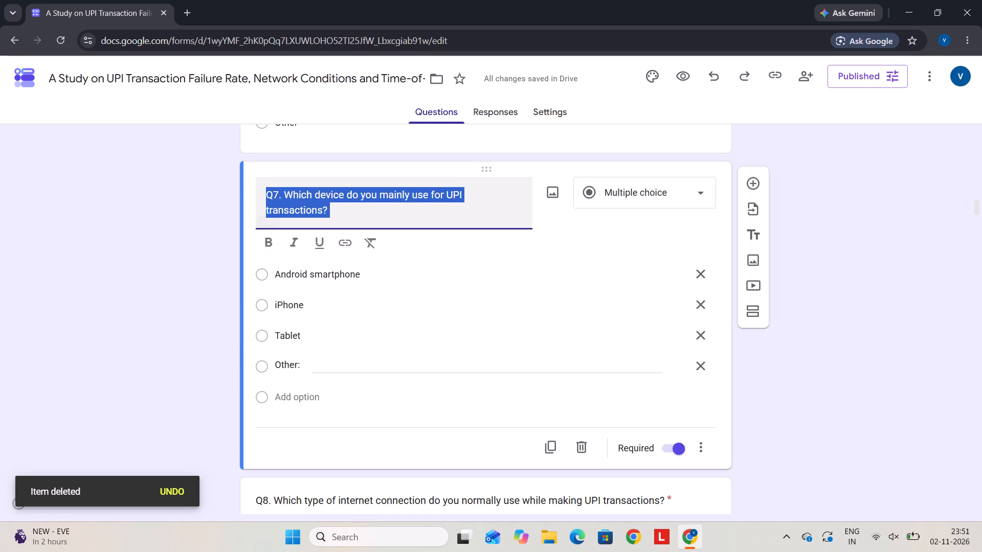
left_click(281, 199)
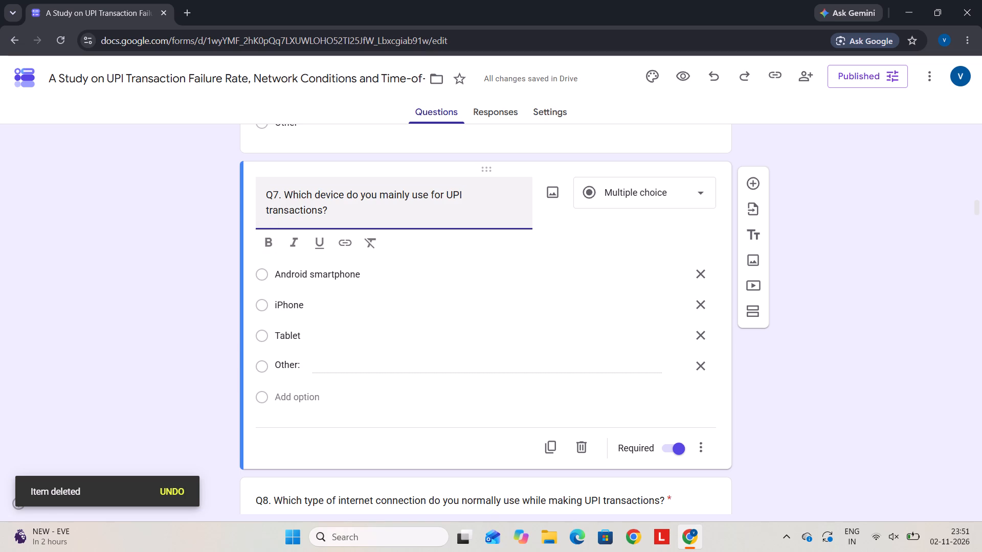
key("Left")
left_click(586, 449)
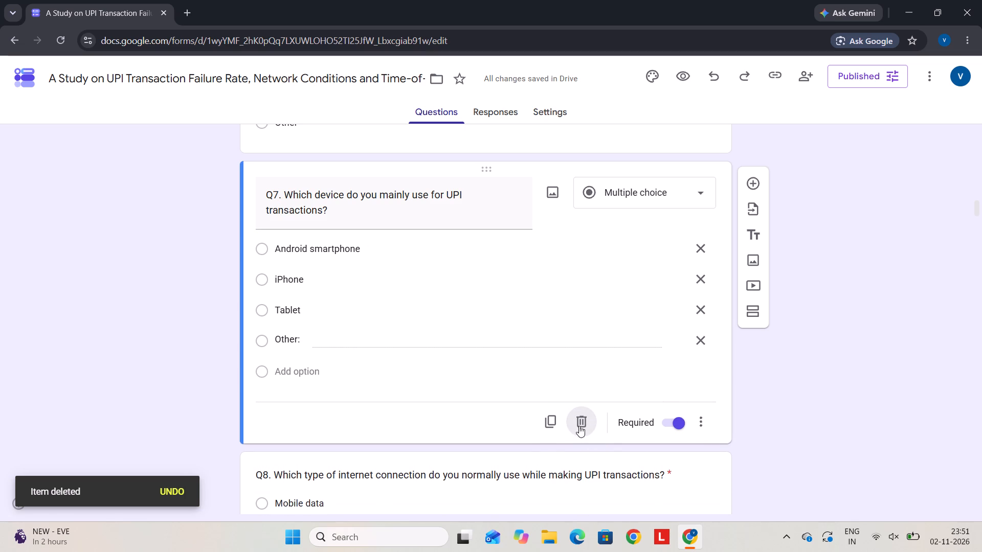
left_click(579, 421)
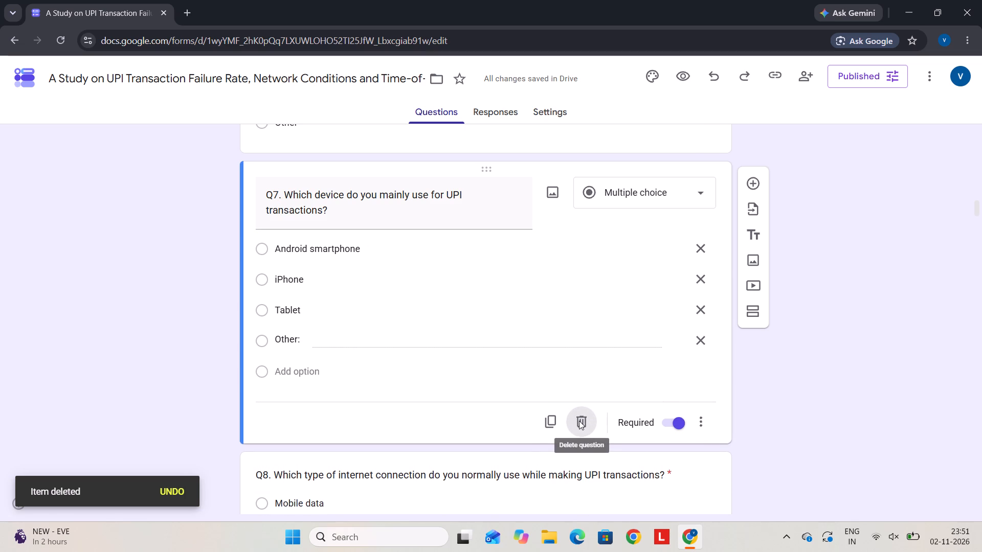
Renumber the internet connection type question at the end of the UPI Usage section as Q6.
scroll(368, 263, "up", 4)
scroll(368, 263, "down", 1)
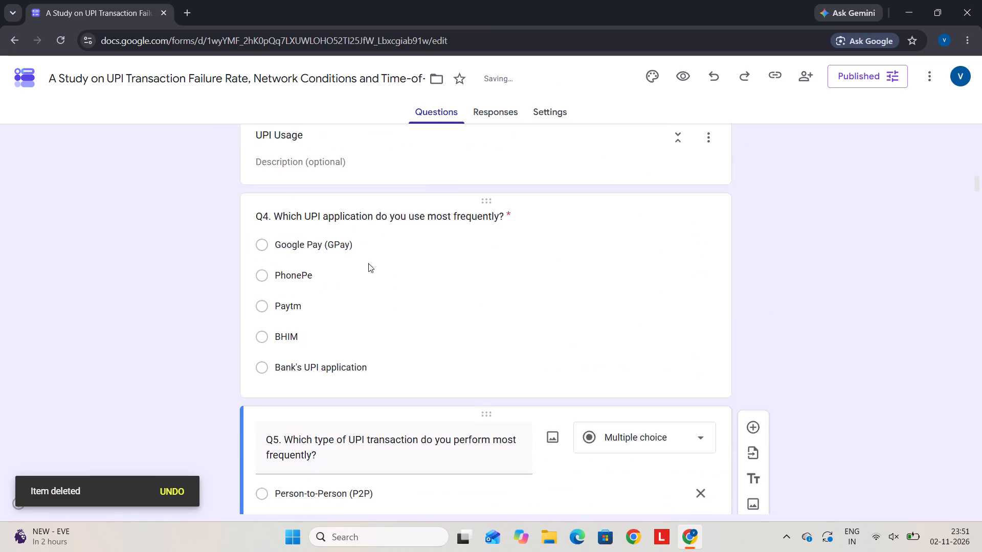
scroll(368, 263, "down", 1)
scroll(368, 263, "up", 3)
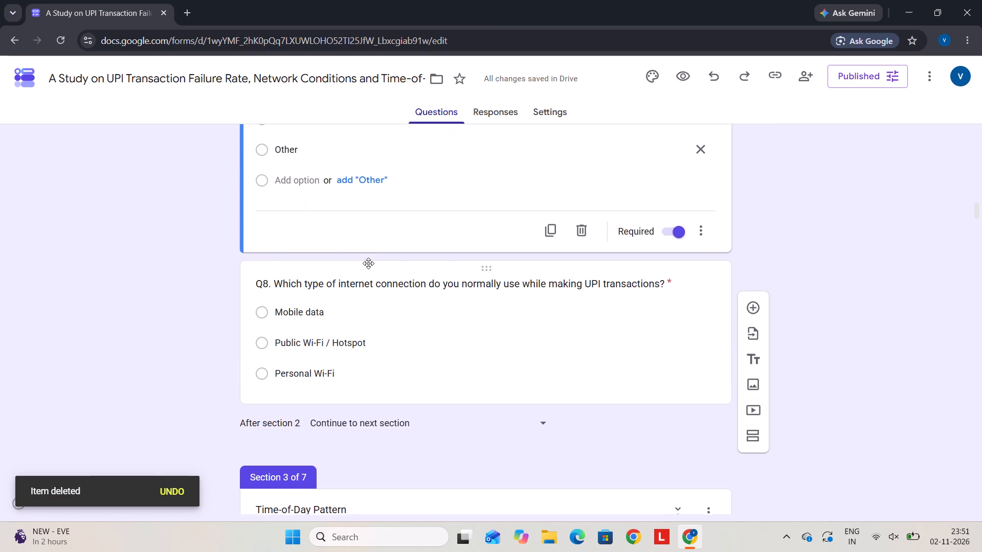
scroll(368, 263, "up", 1)
left_click(267, 287)
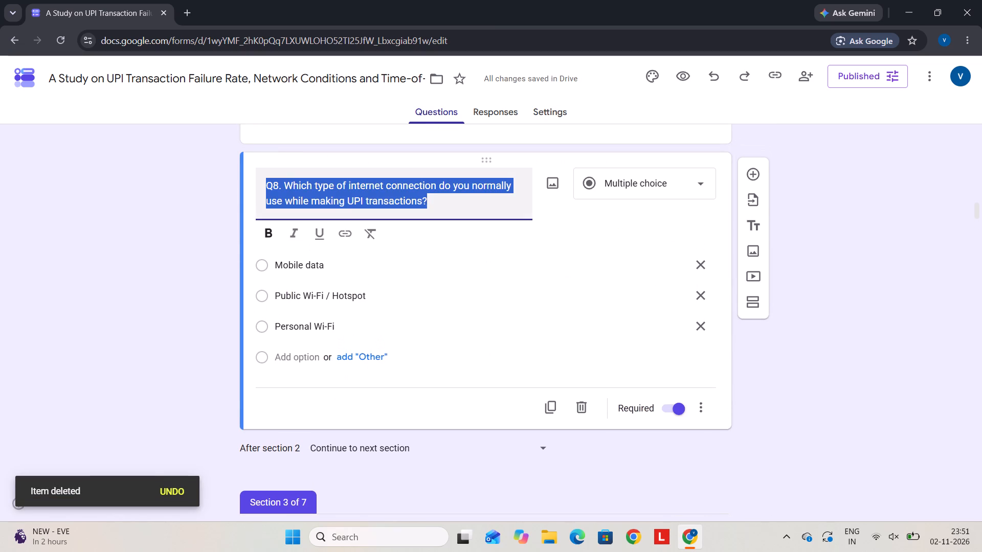
left_click(278, 177)
key("BackSpace")
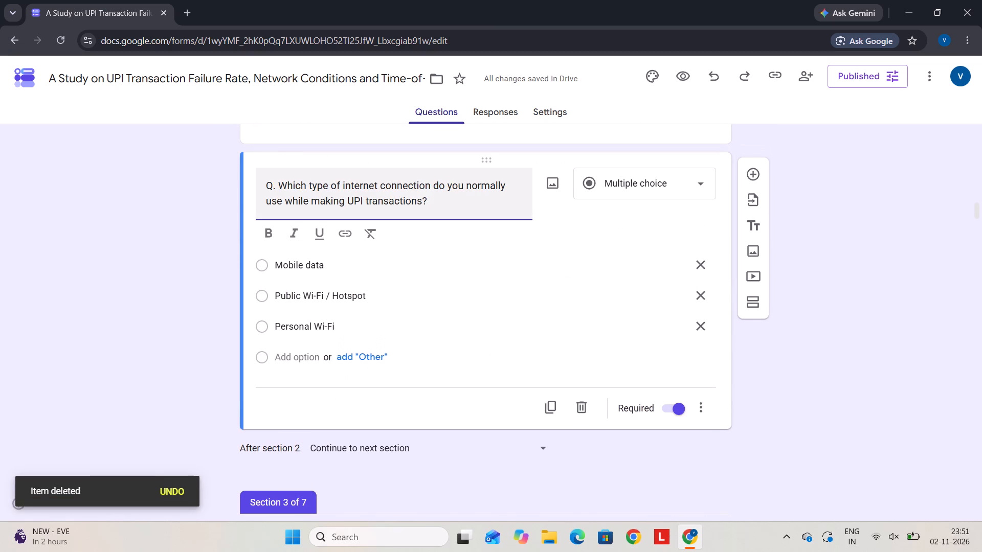
key("6")
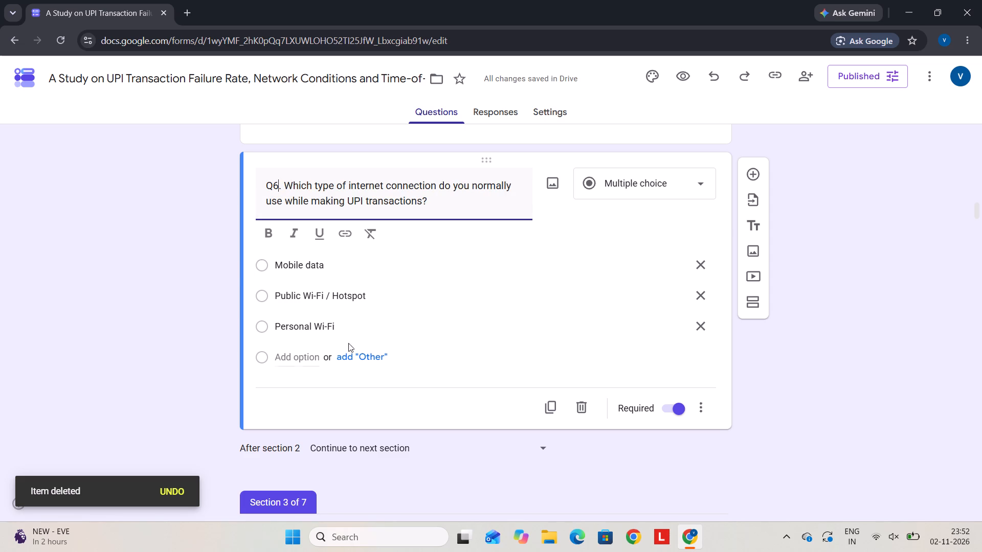
Renumber the question "During which time period do you make most of your UPI transactions?" as Q7.
scroll(354, 342, "down", 3)
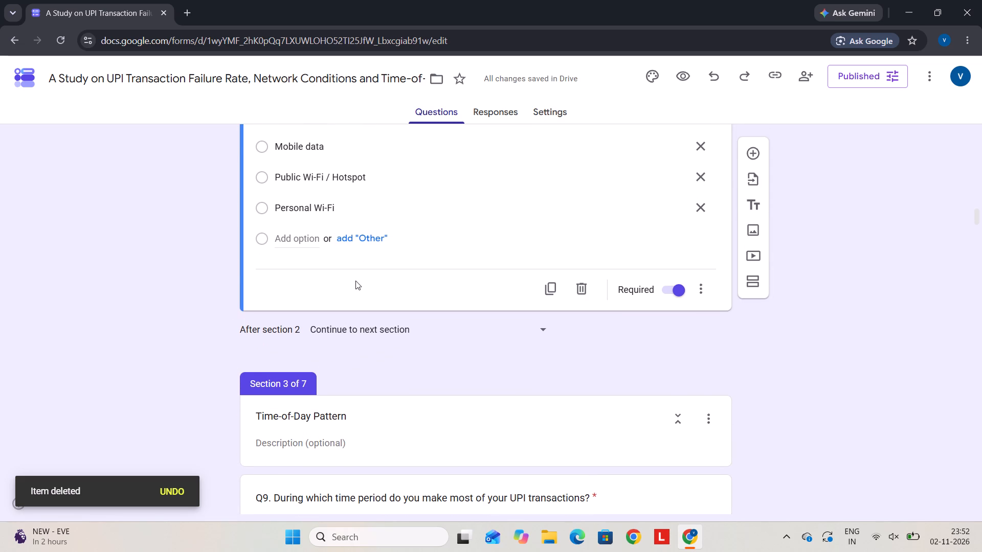
scroll(355, 281, "down", 2)
scroll(320, 275, "right", 1)
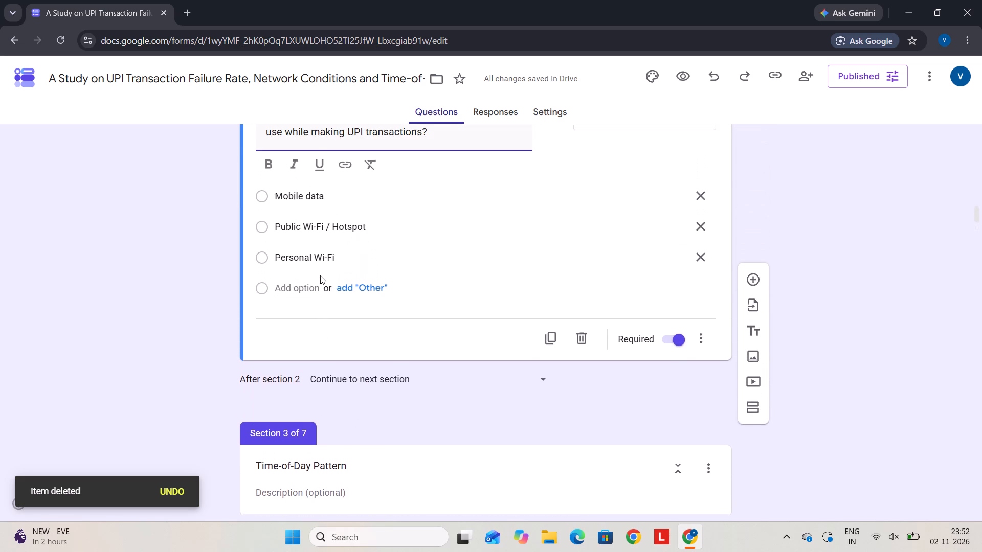
scroll(320, 275, "right", 1)
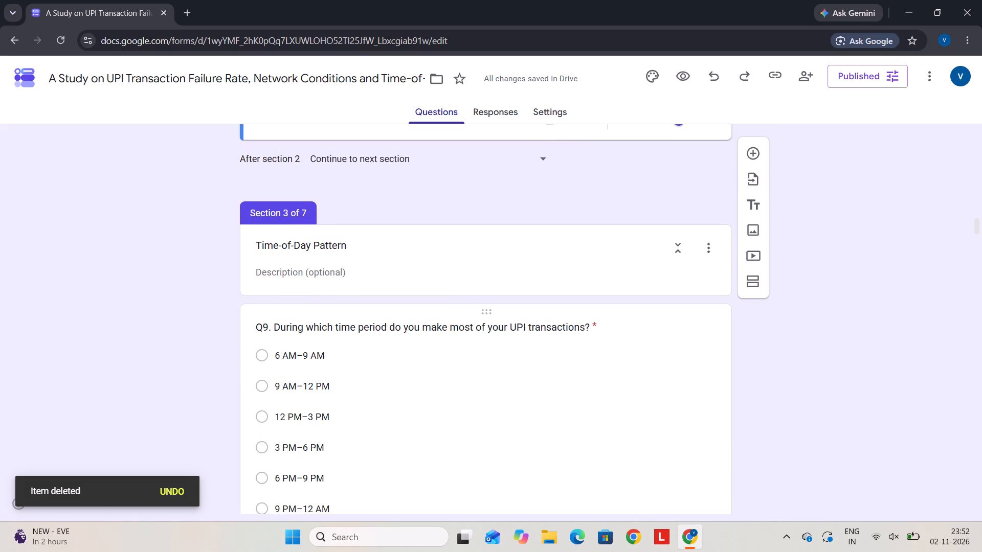
left_click(265, 326)
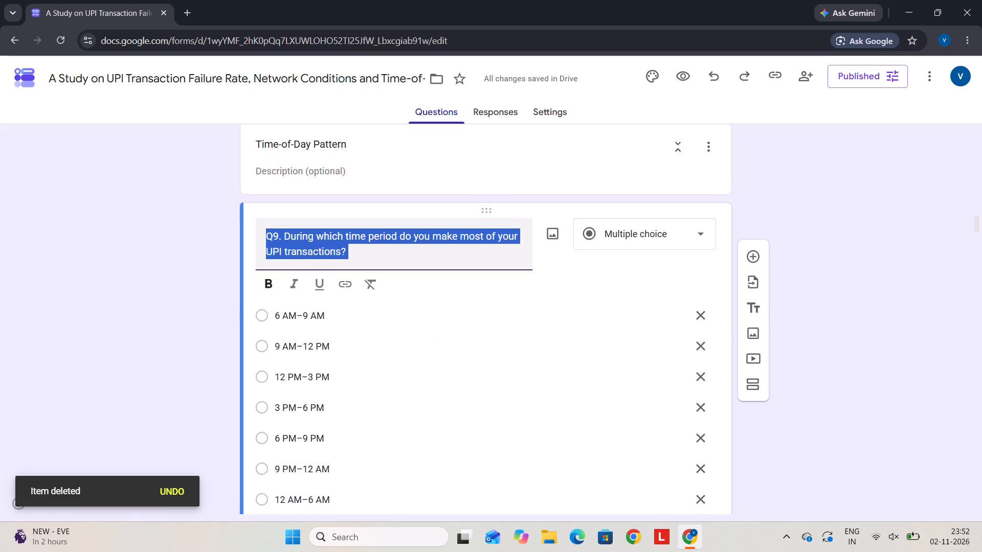
left_click(276, 225)
left_click(278, 234)
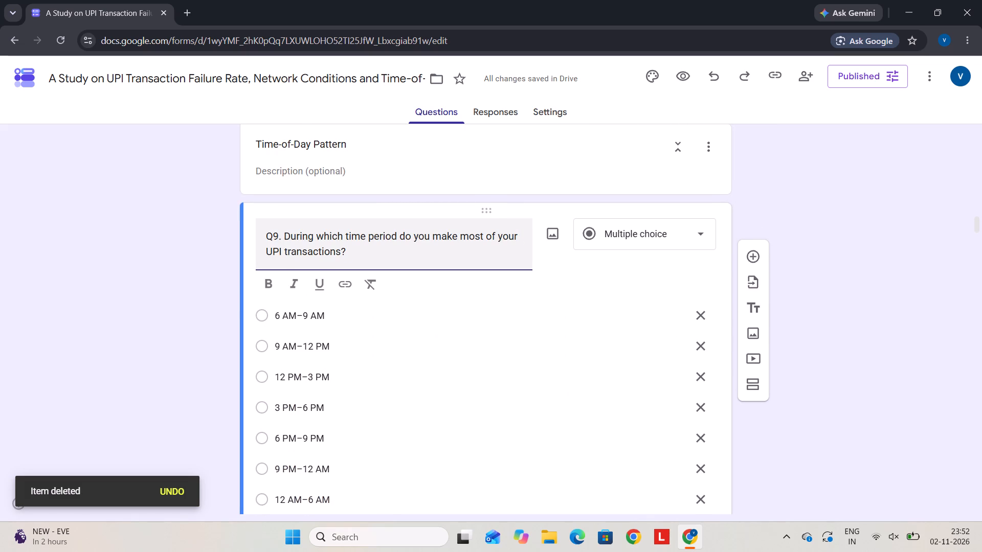
key("BackSpace")
key("7")
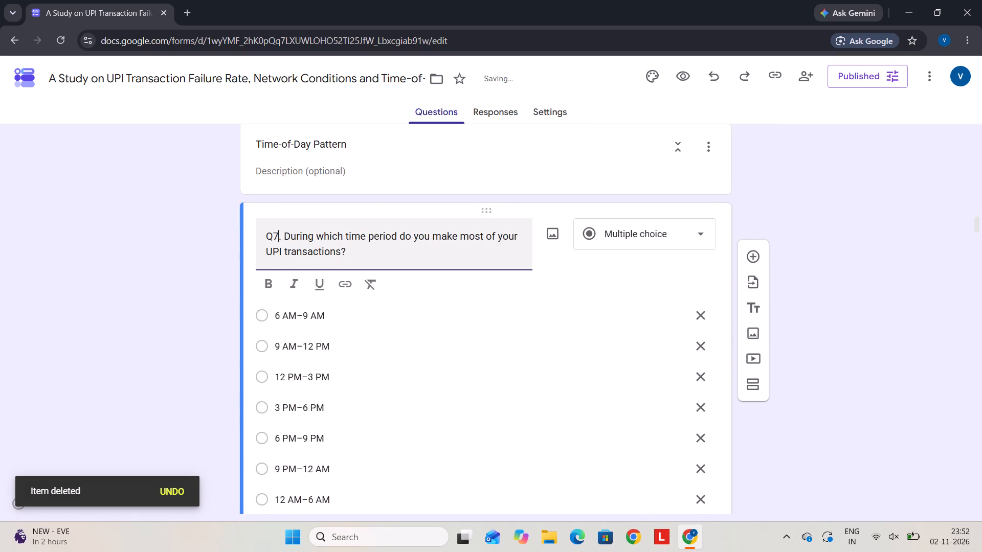
Examine the Time-of-Day Pattern section, comparing the answer options of the time-period questions from Q7 through Q11.
scroll(278, 234, "up", 5)
scroll(278, 234, "down", 3)
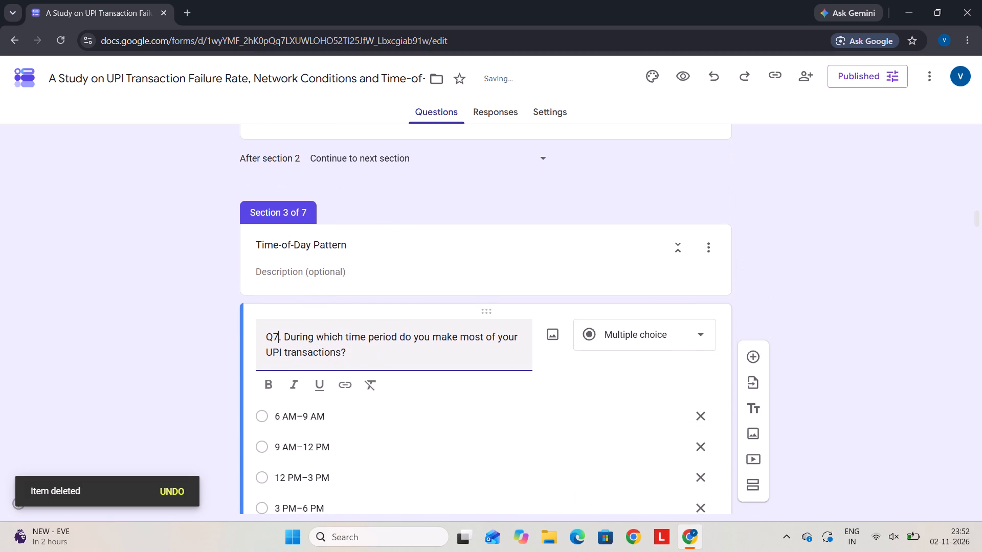
scroll(278, 234, "down", 6)
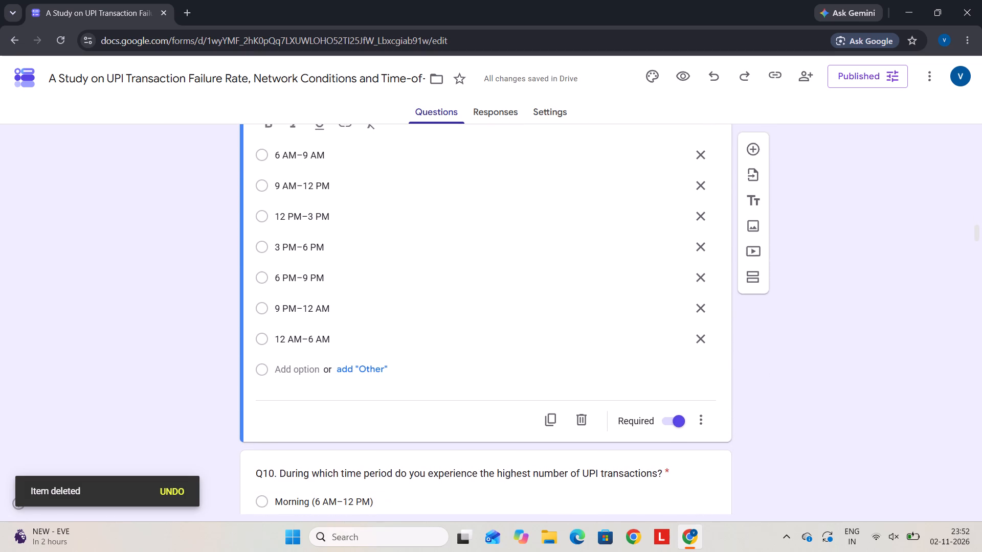
scroll(278, 234, "down", 1)
scroll(278, 234, "up", 1)
scroll(278, 234, "down", 5)
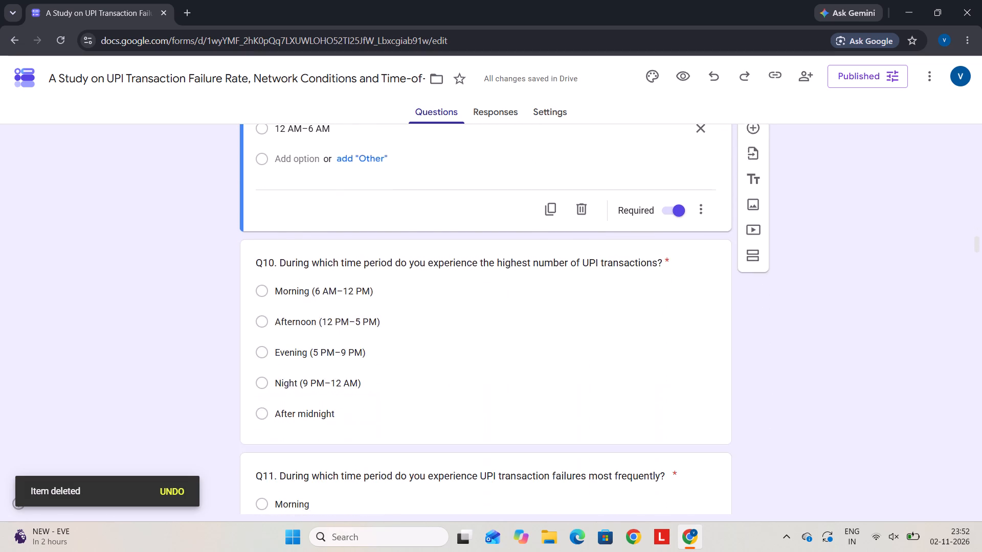
scroll(278, 234, "down", 2)
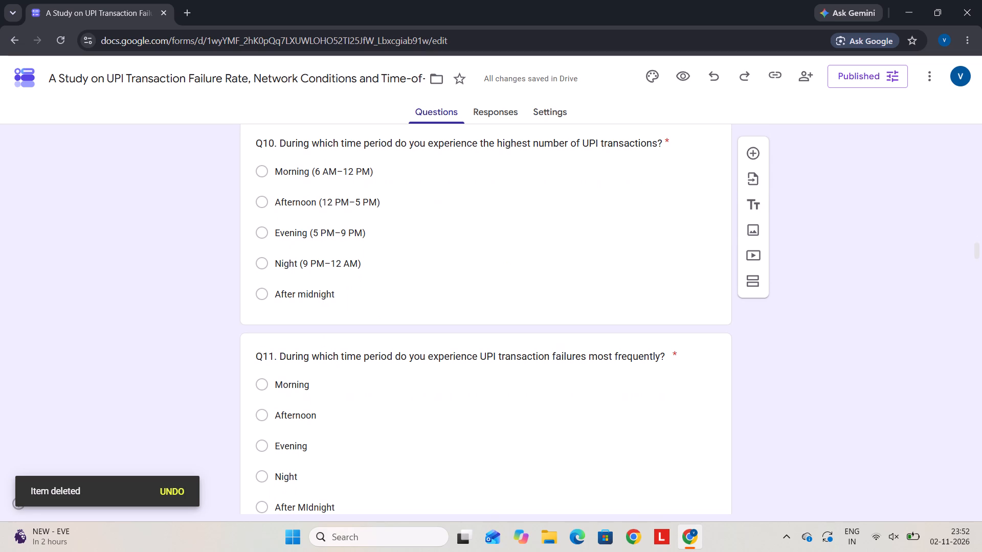
scroll(278, 234, "up", 5)
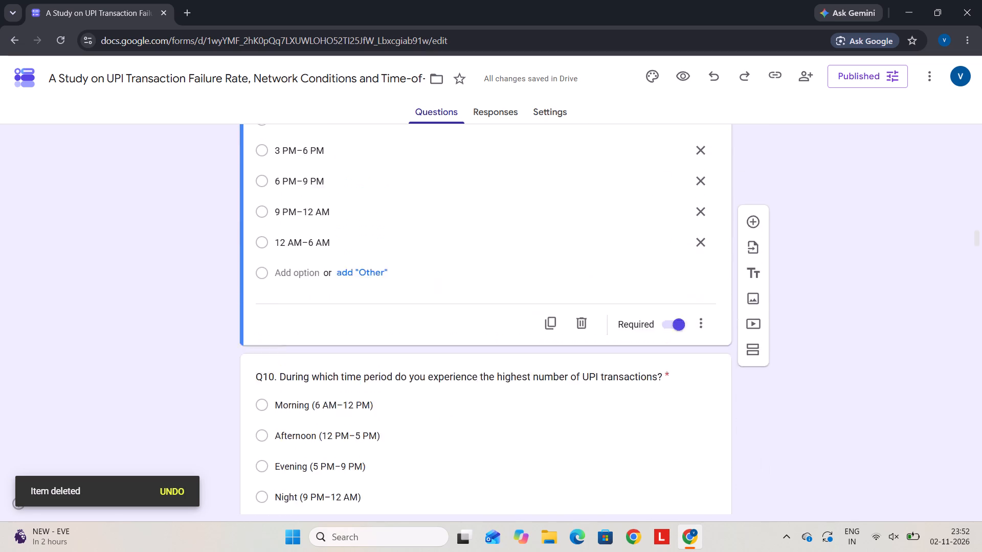
scroll(278, 234, "up", 1)
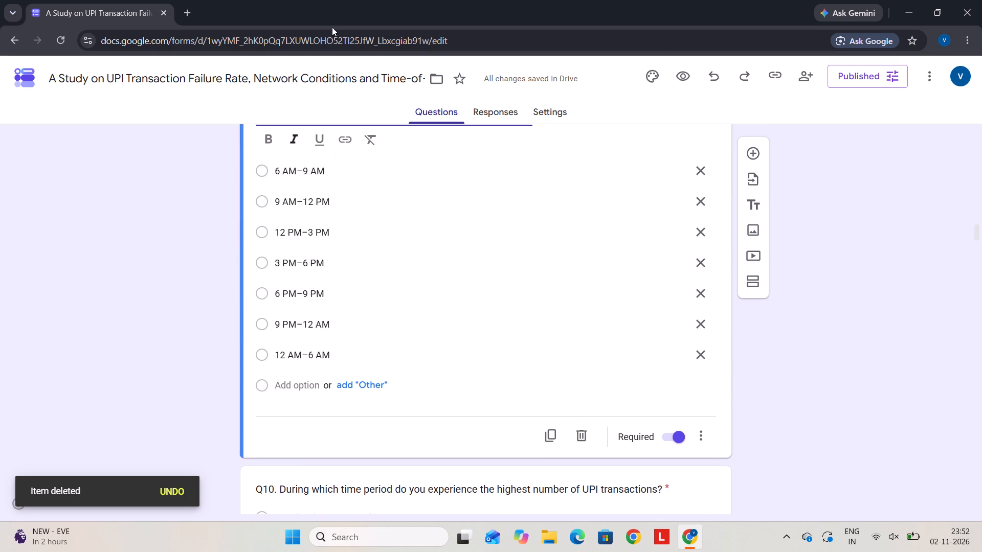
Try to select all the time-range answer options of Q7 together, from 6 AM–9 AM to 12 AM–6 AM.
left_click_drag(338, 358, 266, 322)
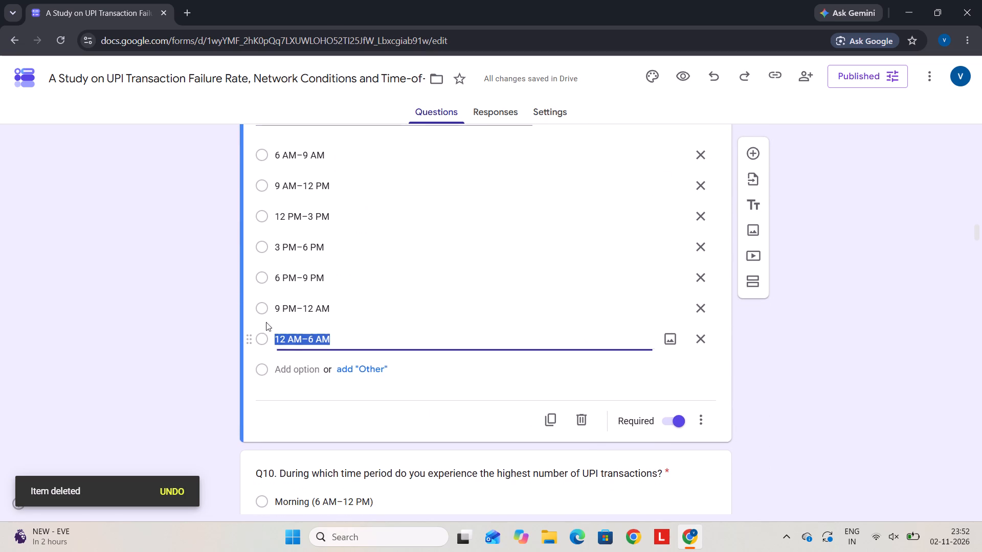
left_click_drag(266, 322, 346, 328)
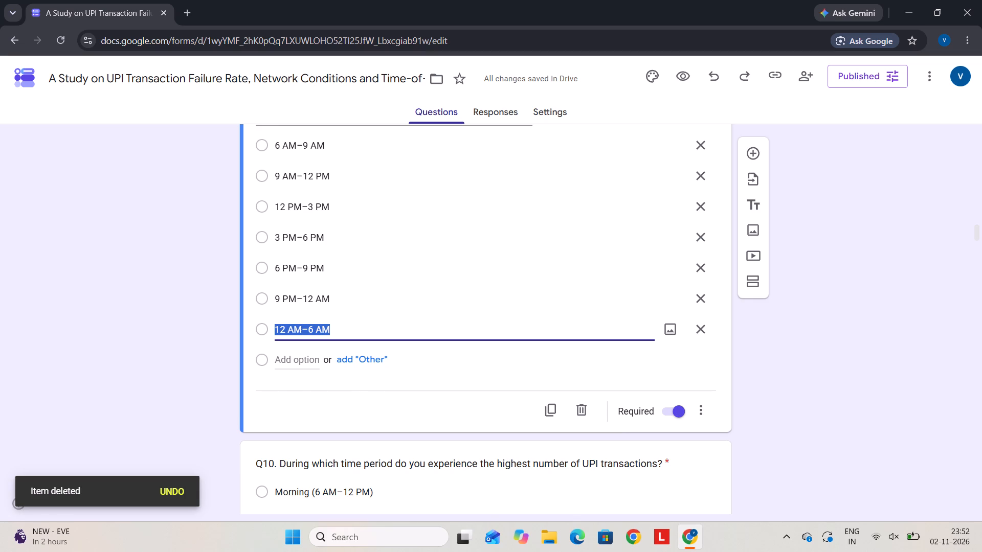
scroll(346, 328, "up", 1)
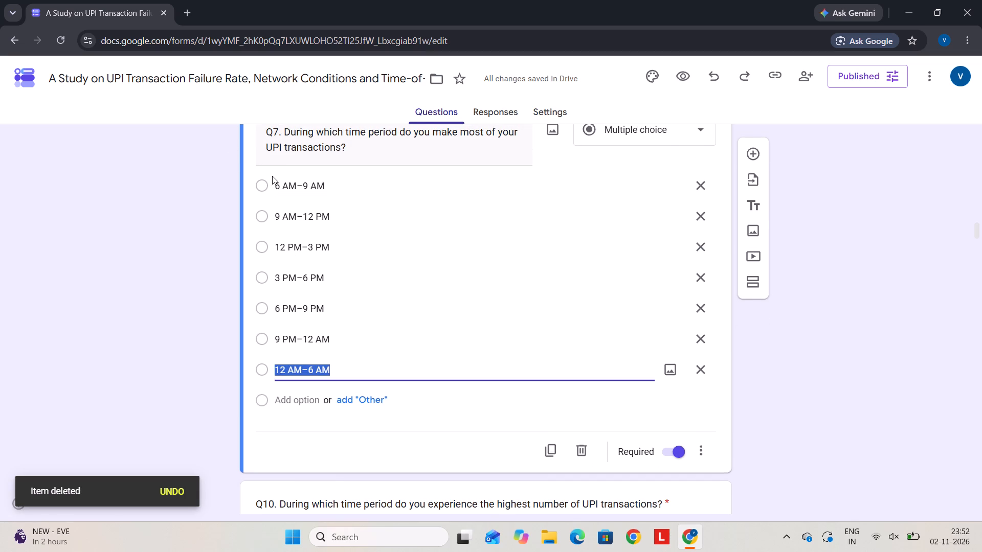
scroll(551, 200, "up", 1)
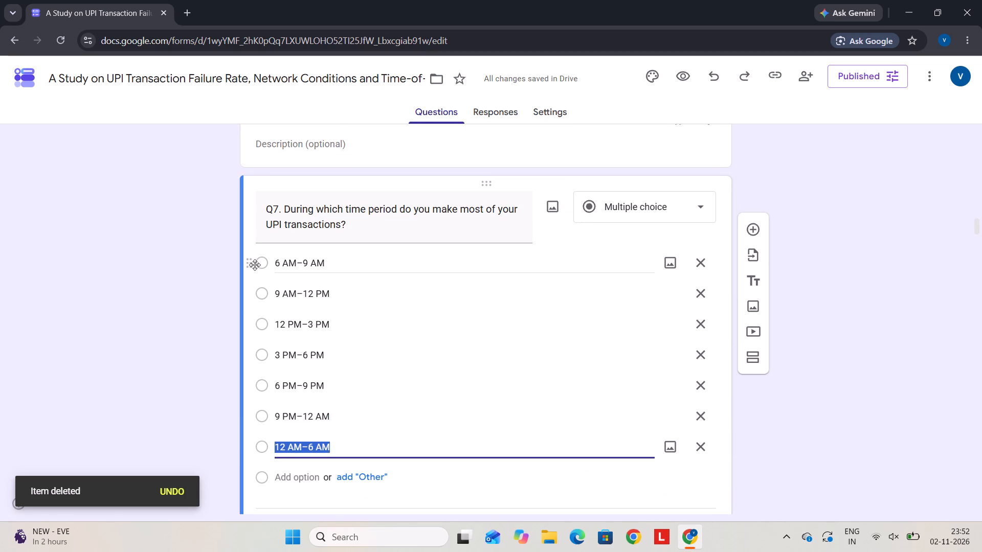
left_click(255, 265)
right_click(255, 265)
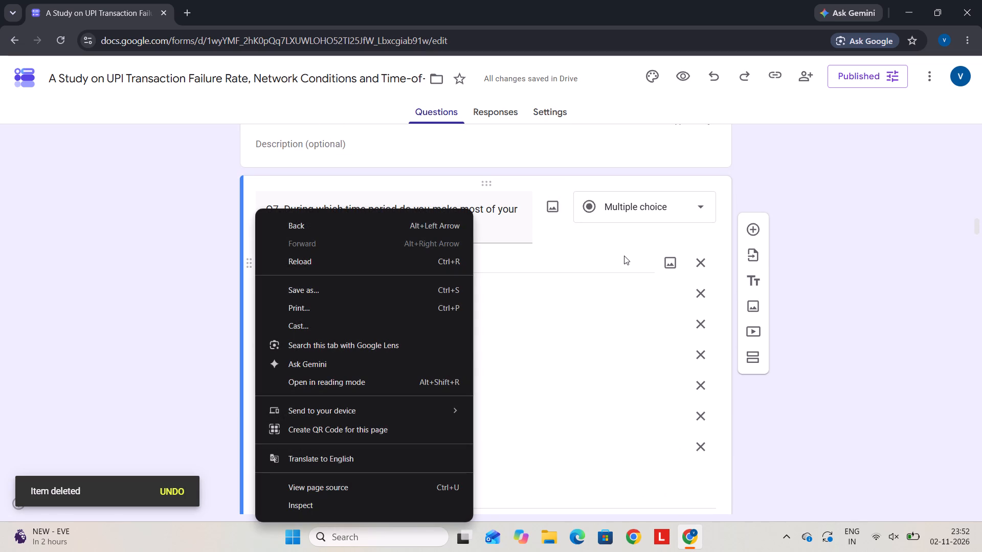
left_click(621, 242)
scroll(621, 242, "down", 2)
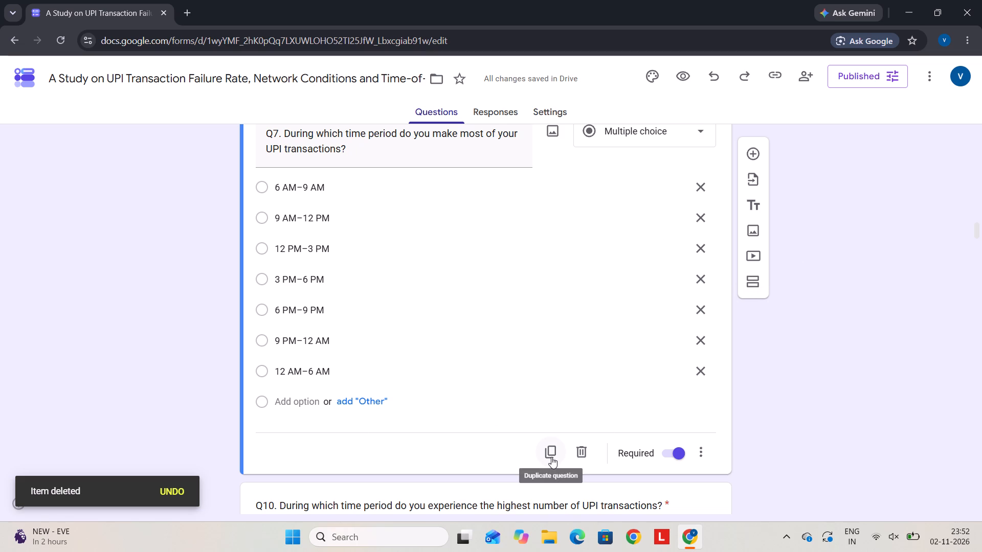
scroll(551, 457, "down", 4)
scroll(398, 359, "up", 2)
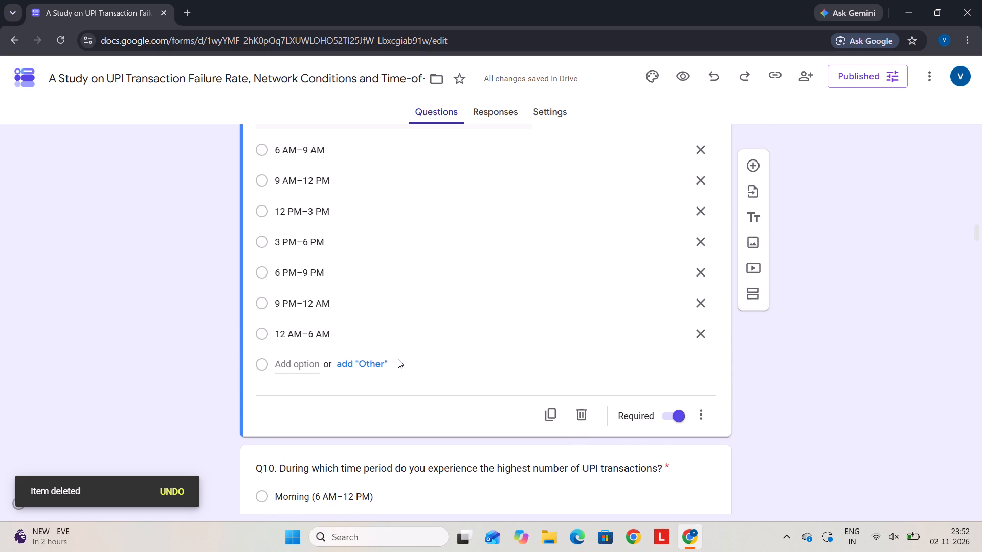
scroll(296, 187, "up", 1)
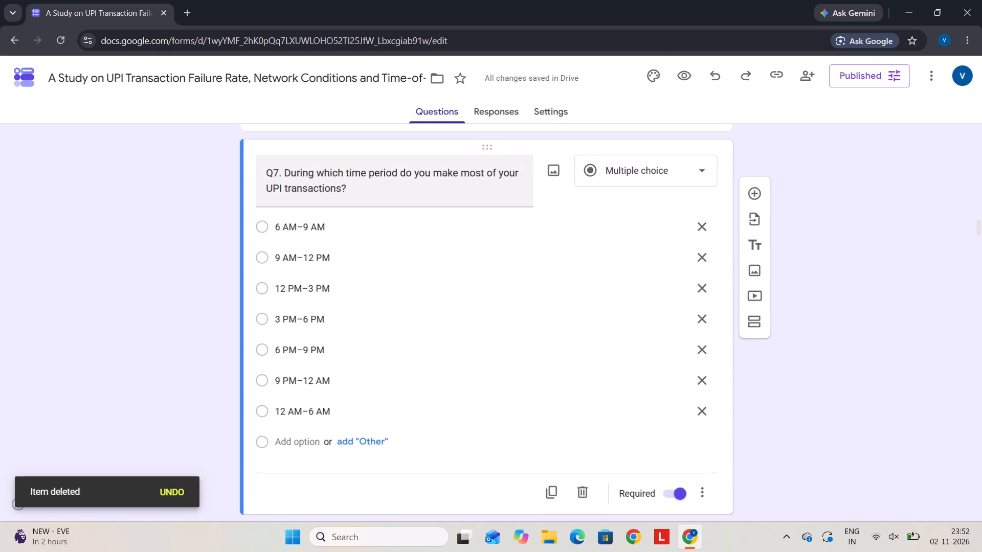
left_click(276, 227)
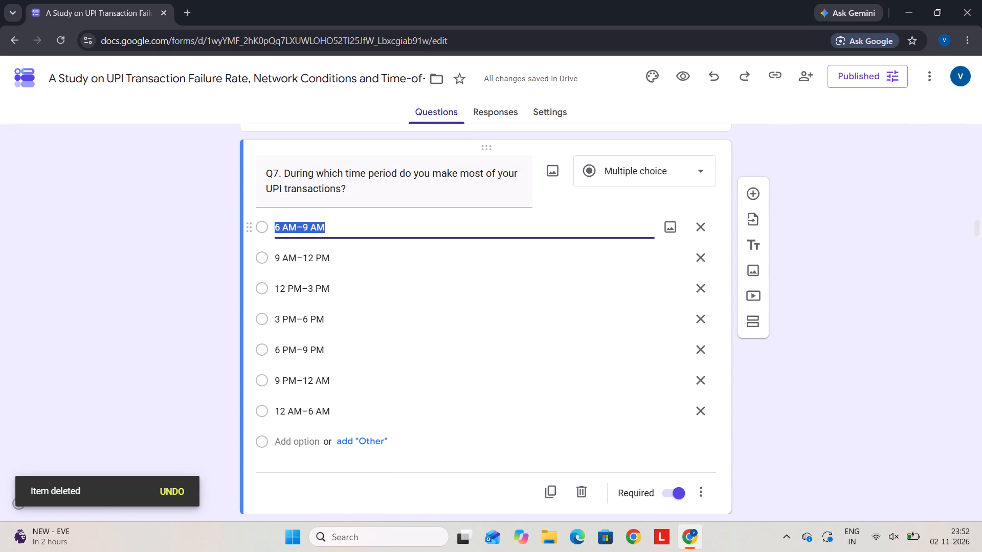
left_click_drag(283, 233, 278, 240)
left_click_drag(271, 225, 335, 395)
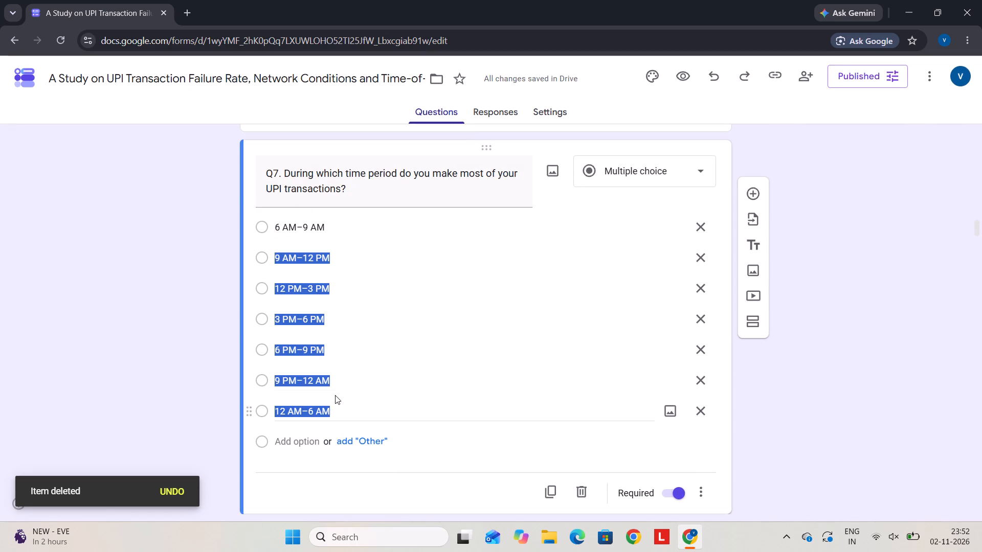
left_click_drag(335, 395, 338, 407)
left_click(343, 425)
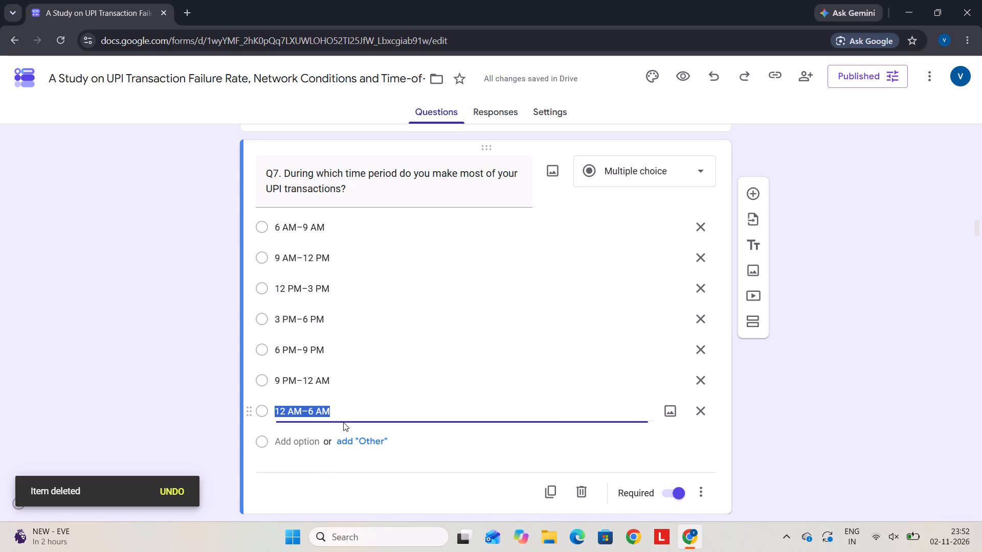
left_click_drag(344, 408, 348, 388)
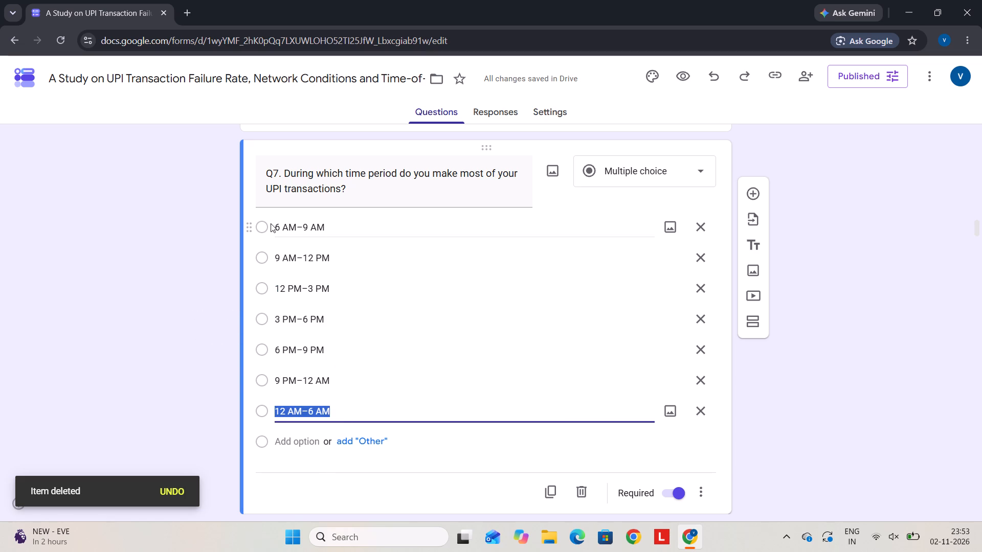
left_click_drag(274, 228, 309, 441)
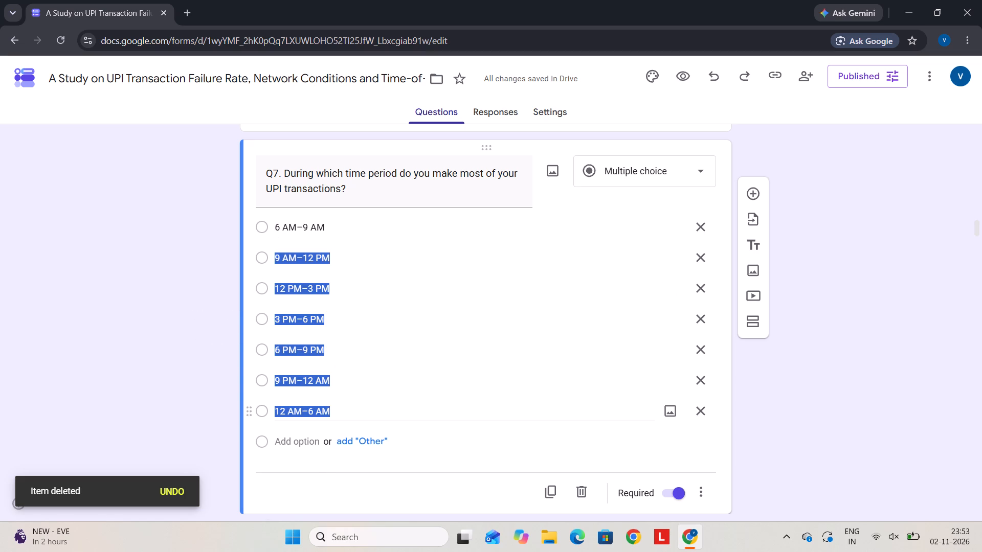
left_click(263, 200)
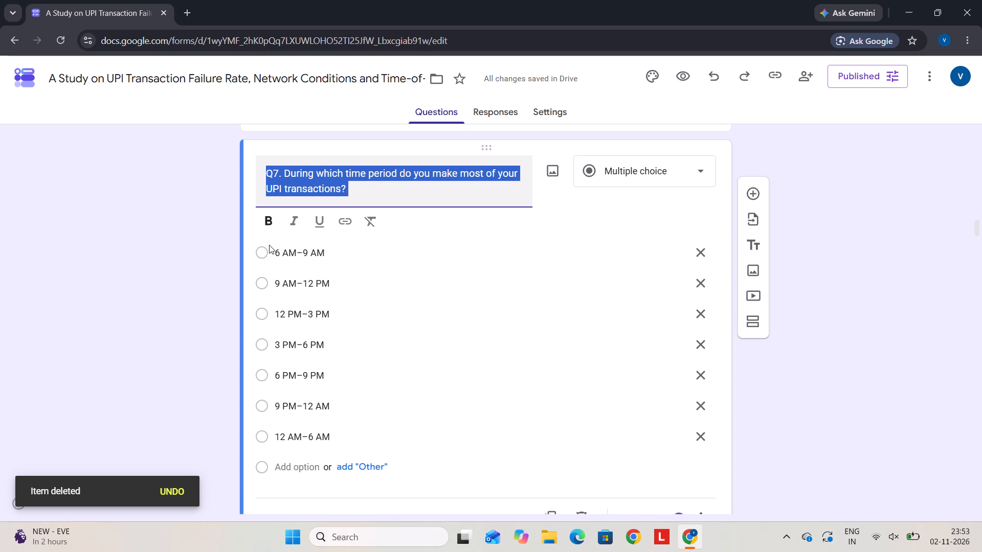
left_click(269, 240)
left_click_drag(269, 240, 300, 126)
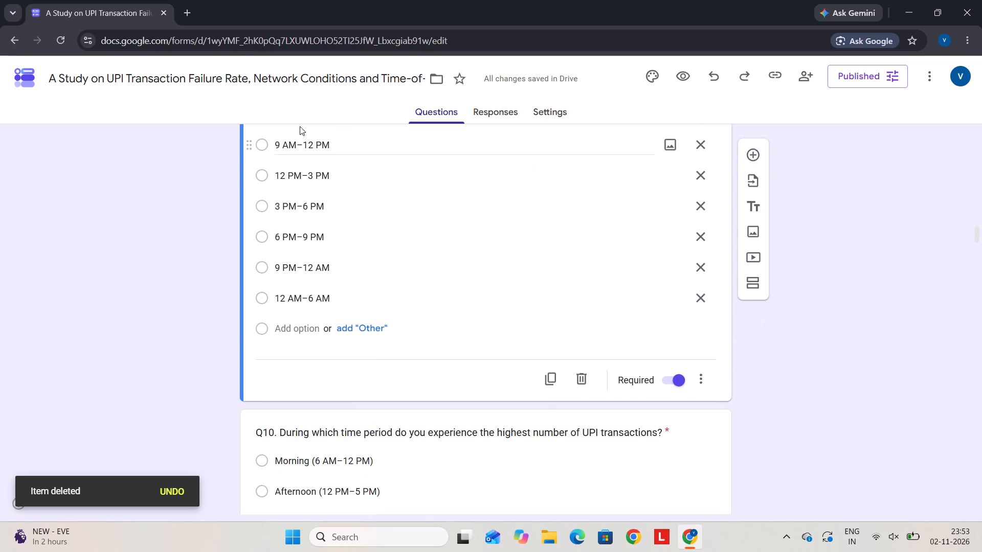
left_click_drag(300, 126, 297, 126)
Undo the last edit to the question number in the first Time-of-Day Pattern question.
key("ctrl+z")
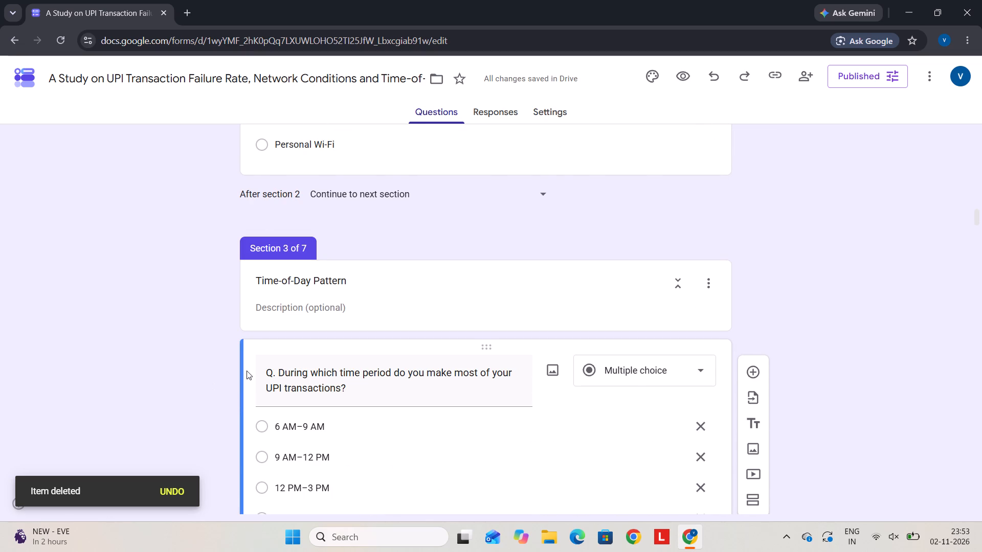
scroll(247, 371, "up", 1)
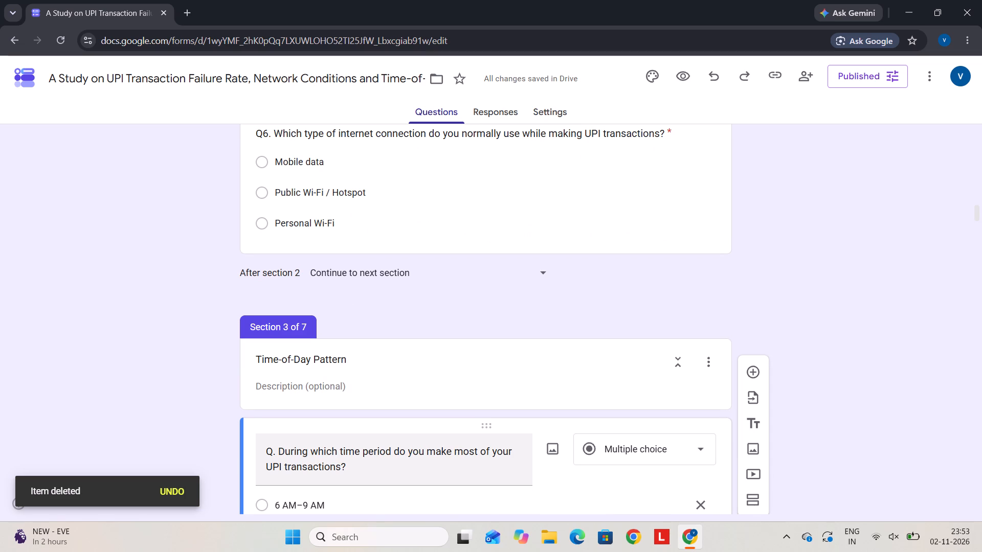
Renumber the question "During which time period do you make most of your UPI transactions?" as Q7.
left_click(274, 451)
left_click(274, 451)
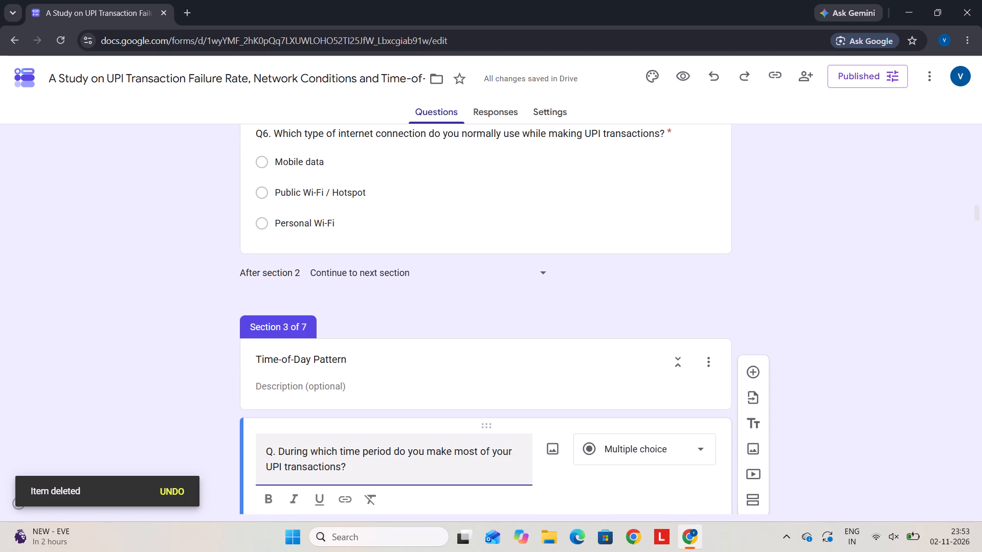
key("7")
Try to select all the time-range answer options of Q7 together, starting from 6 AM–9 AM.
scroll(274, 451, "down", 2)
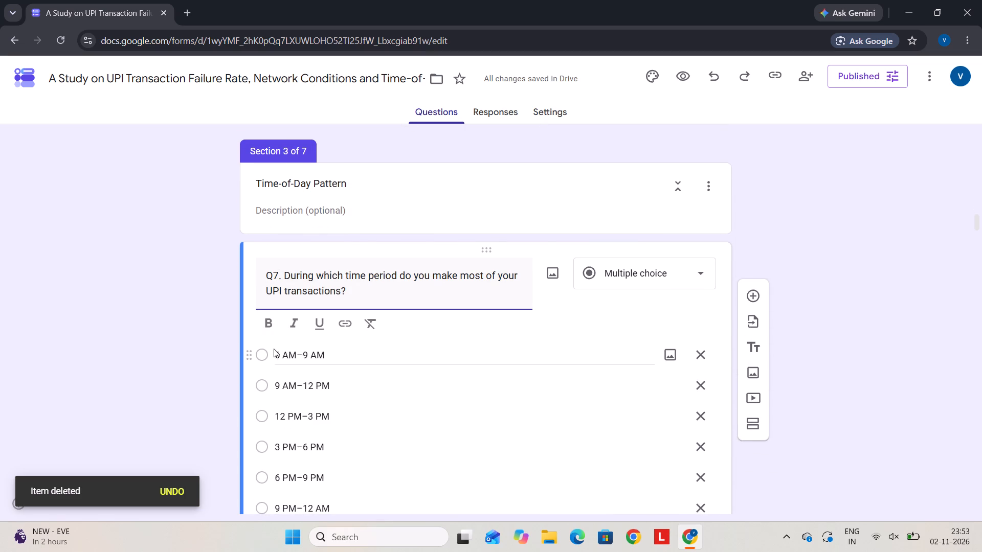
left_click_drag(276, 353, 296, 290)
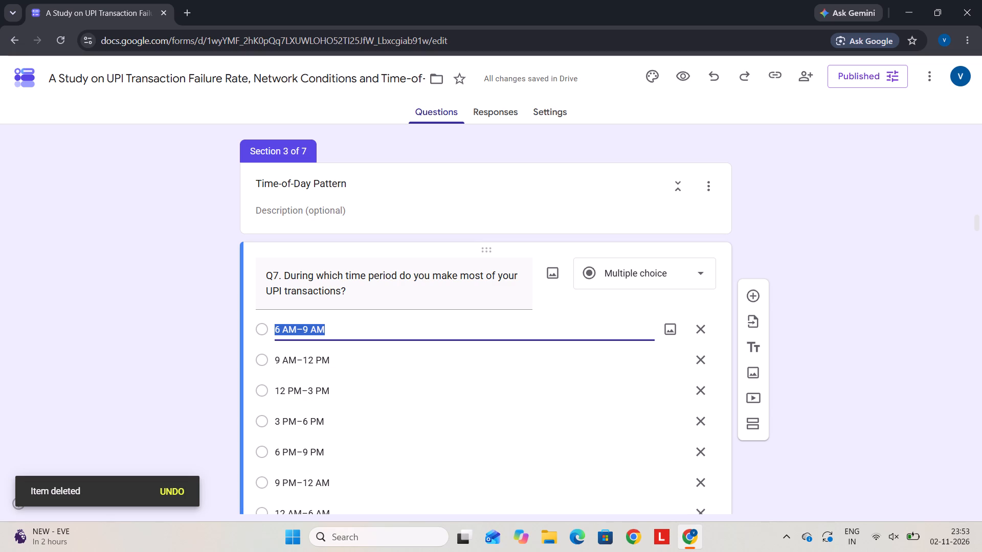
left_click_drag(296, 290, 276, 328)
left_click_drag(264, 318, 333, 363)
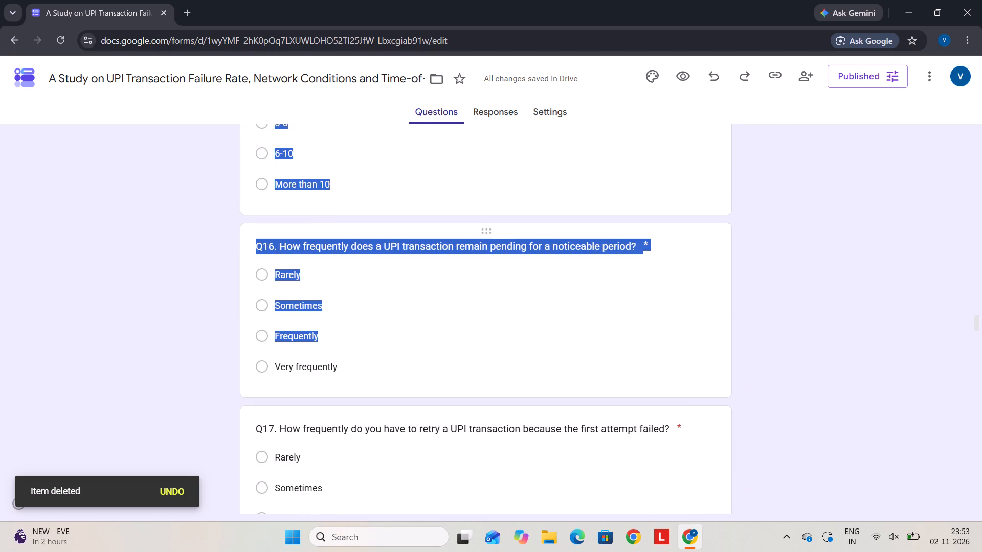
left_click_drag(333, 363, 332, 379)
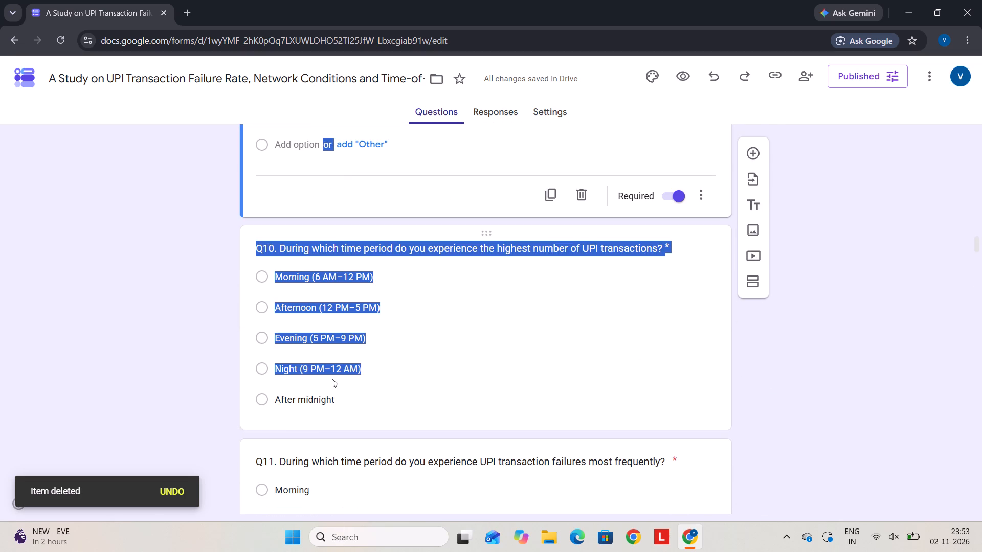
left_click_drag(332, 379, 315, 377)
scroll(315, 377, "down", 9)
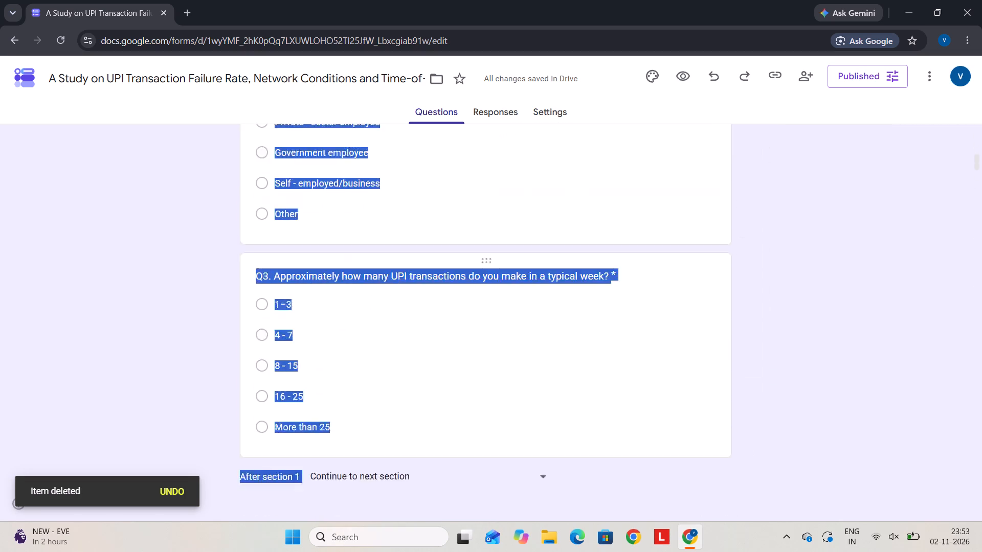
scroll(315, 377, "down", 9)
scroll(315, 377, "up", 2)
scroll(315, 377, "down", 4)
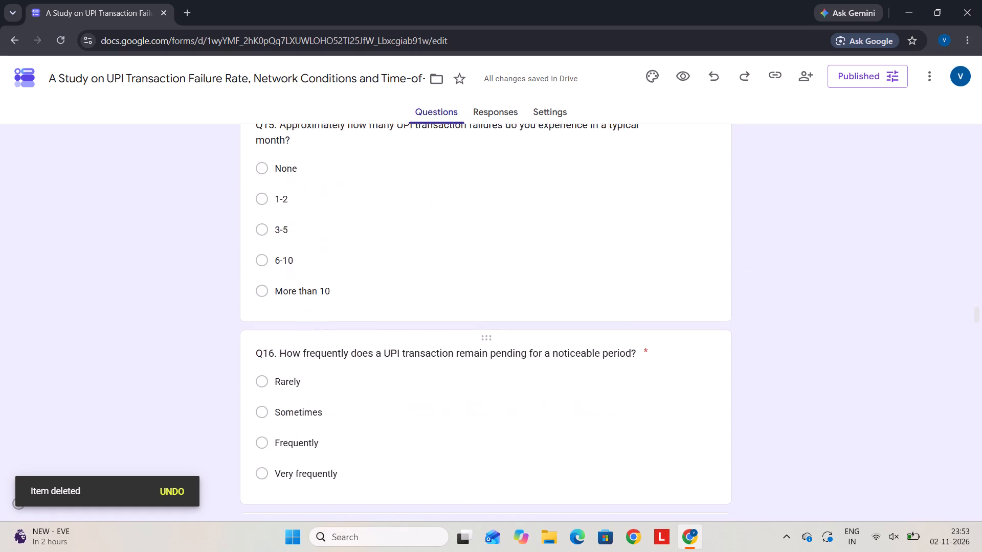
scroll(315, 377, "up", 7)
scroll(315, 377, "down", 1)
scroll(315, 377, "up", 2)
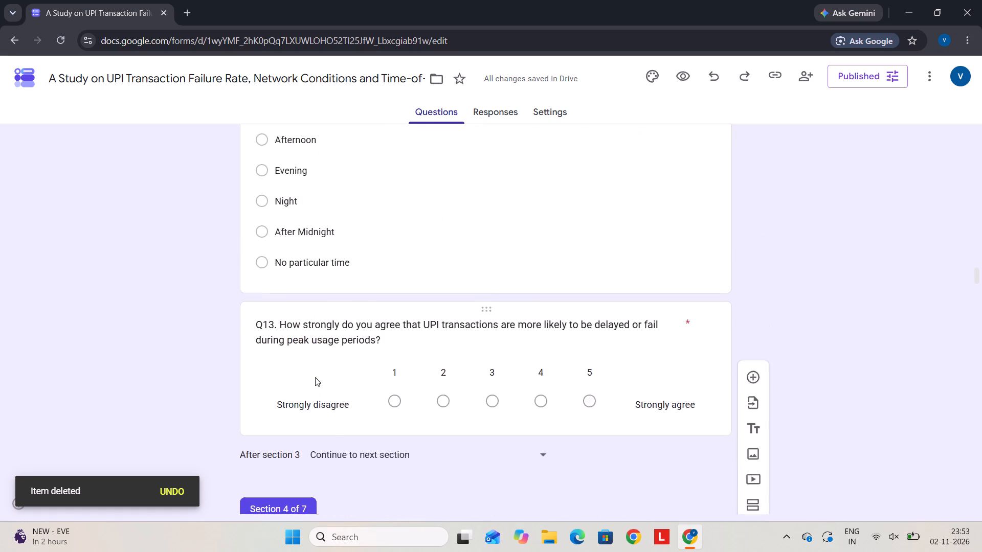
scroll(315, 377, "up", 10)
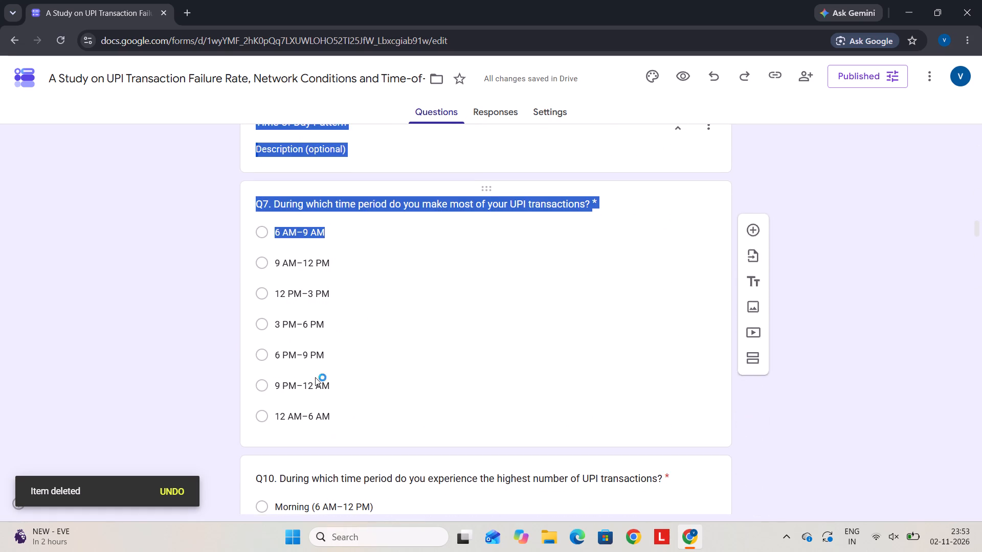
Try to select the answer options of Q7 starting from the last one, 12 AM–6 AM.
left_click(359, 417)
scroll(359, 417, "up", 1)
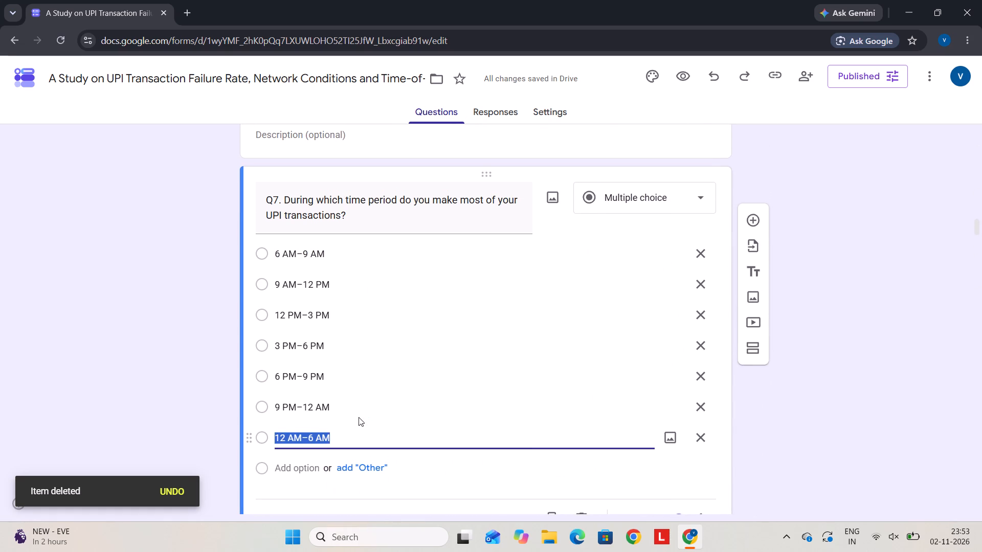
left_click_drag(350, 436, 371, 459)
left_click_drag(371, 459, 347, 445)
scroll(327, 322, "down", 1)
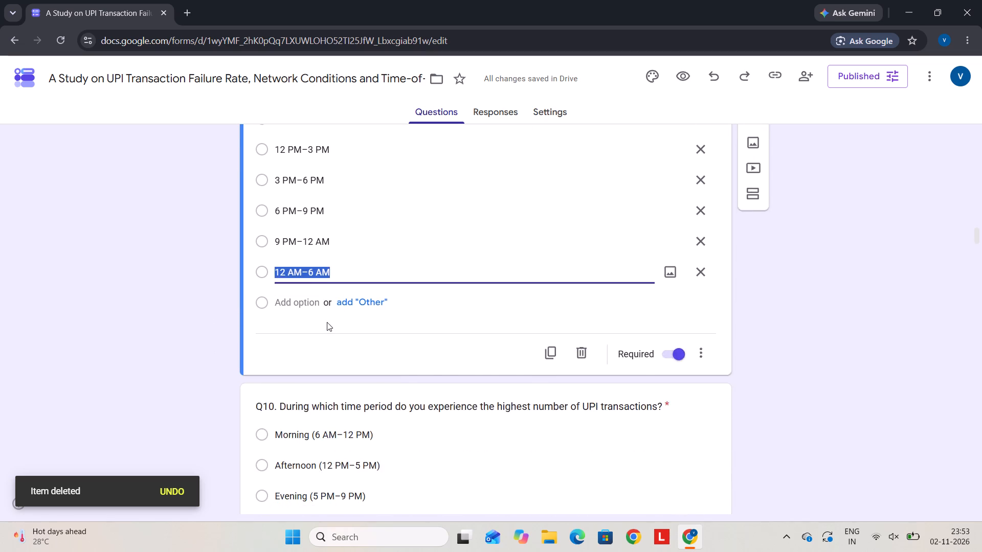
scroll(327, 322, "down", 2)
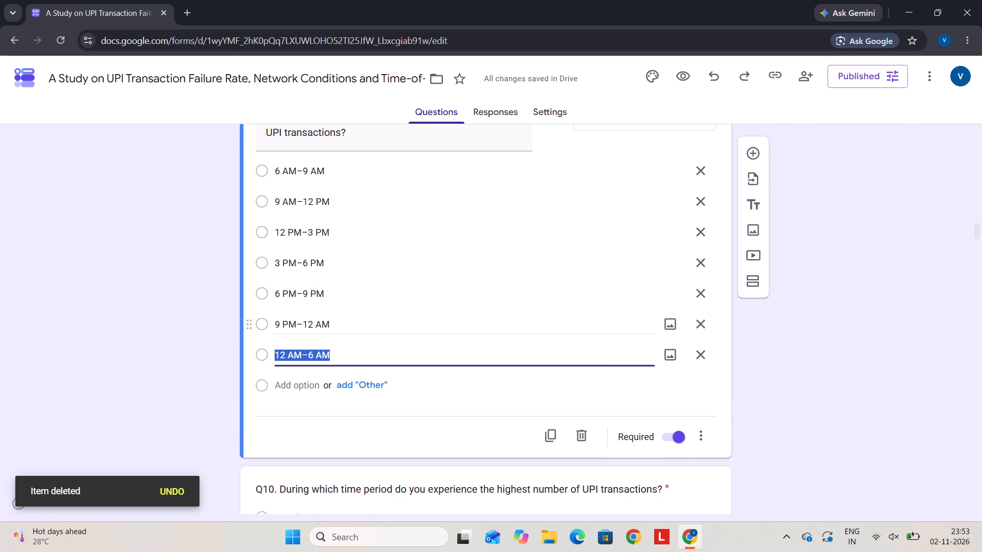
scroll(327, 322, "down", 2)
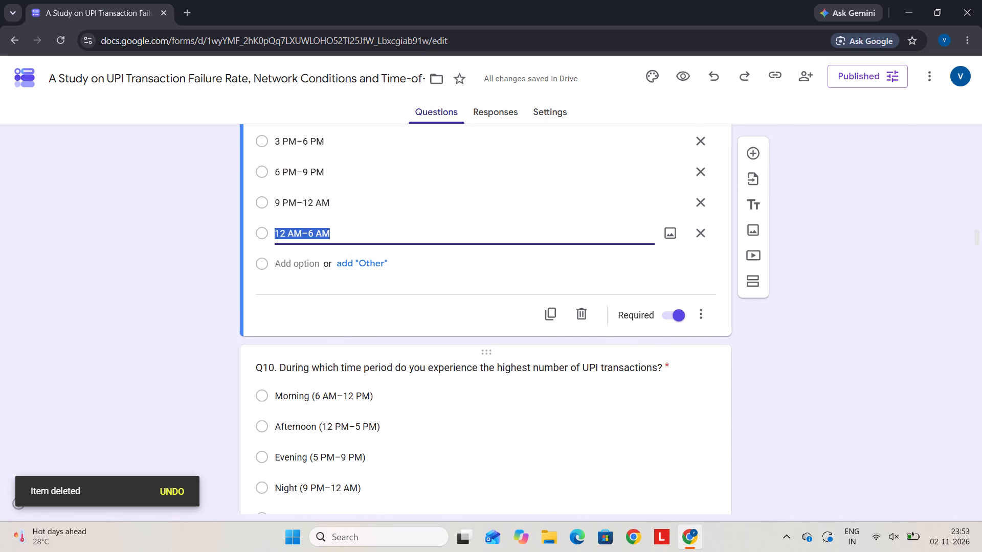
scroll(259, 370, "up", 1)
Copy Q7's answer options from 9 AM–12 PM through 12 AM–6 AM and add them as new options in Q10.
left_click_drag(276, 130, 281, 122)
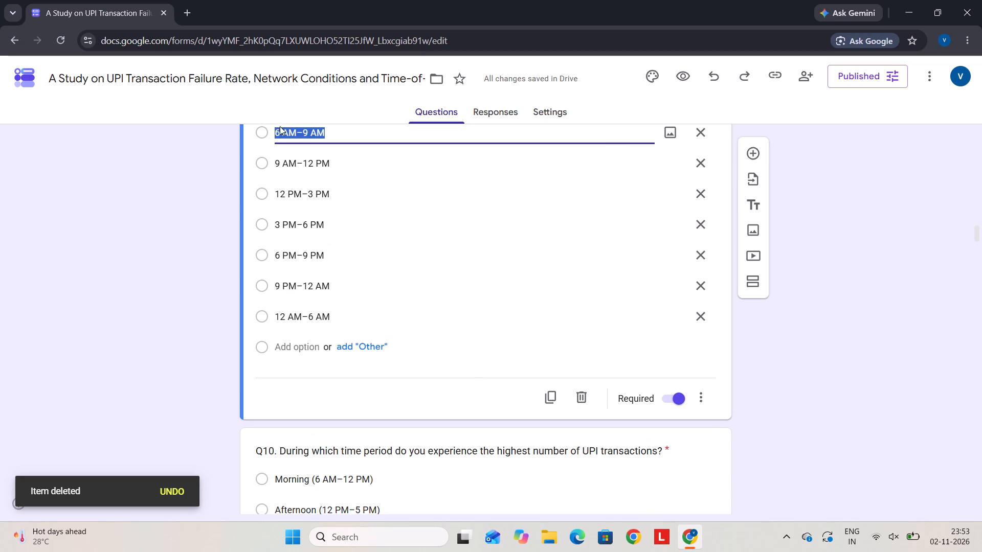
left_click_drag(272, 134, 338, 309)
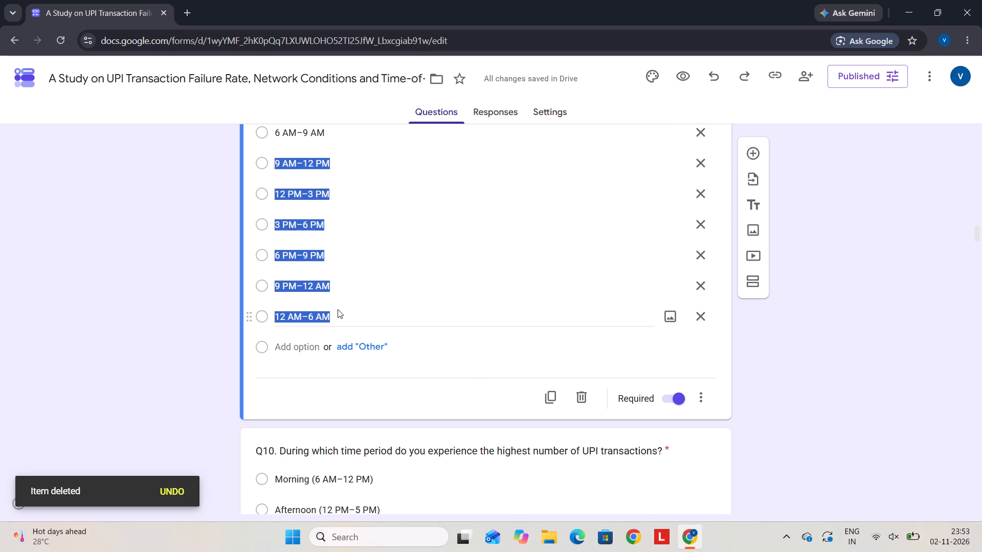
left_click_drag(338, 309, 337, 309)
key("ctrl+c")
scroll(337, 309, "down", 3)
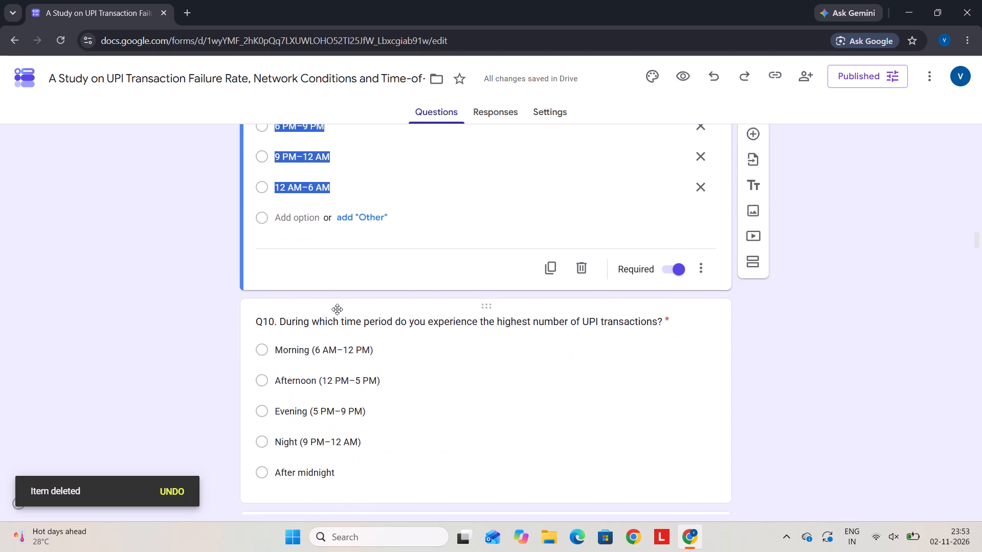
scroll(337, 309, "down", 1)
left_click(353, 385)
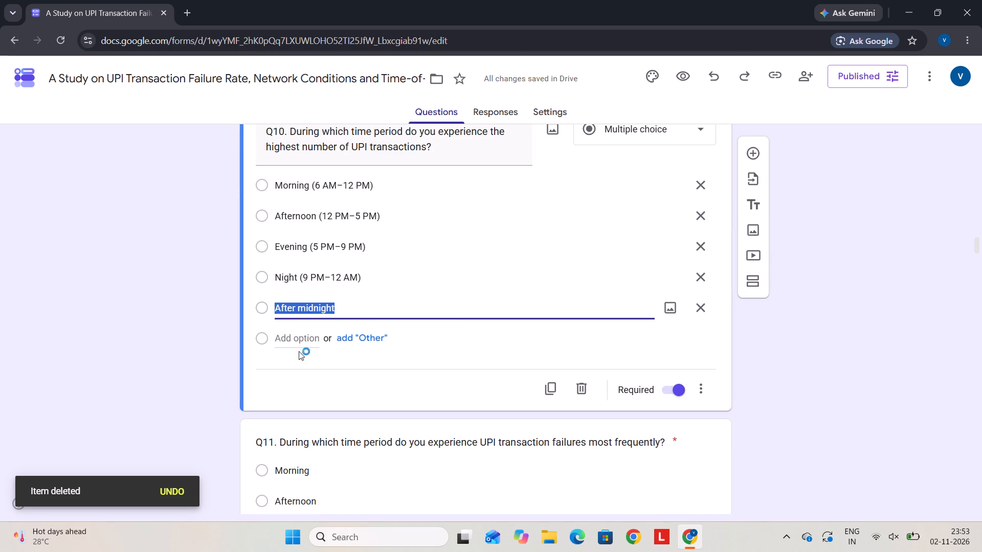
left_click(296, 347)
key("ctrl+v")
left_click(296, 347, "ctrl")
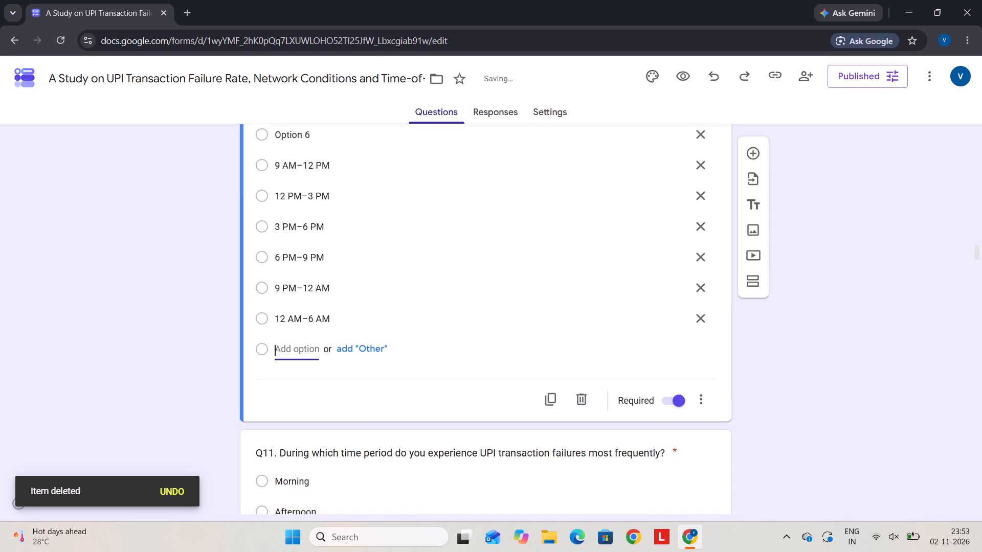
Remove the Option 6, After midnight, Night (9 PM–12 AM), Morning (6 AM–12 PM) and Afternoon (12 PM–5 PM) options from Q10.
scroll(296, 347, "up", 3)
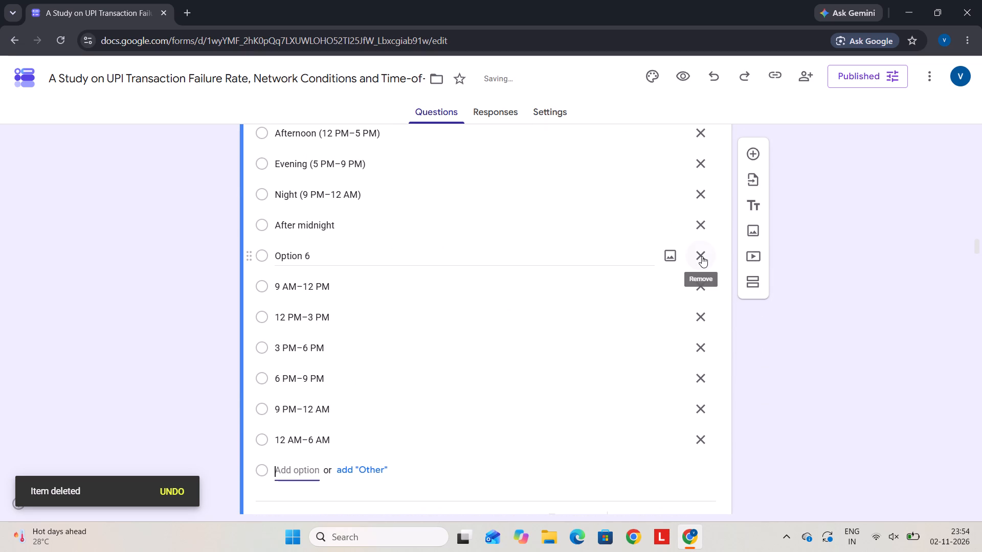
left_click(702, 256)
left_click(702, 225)
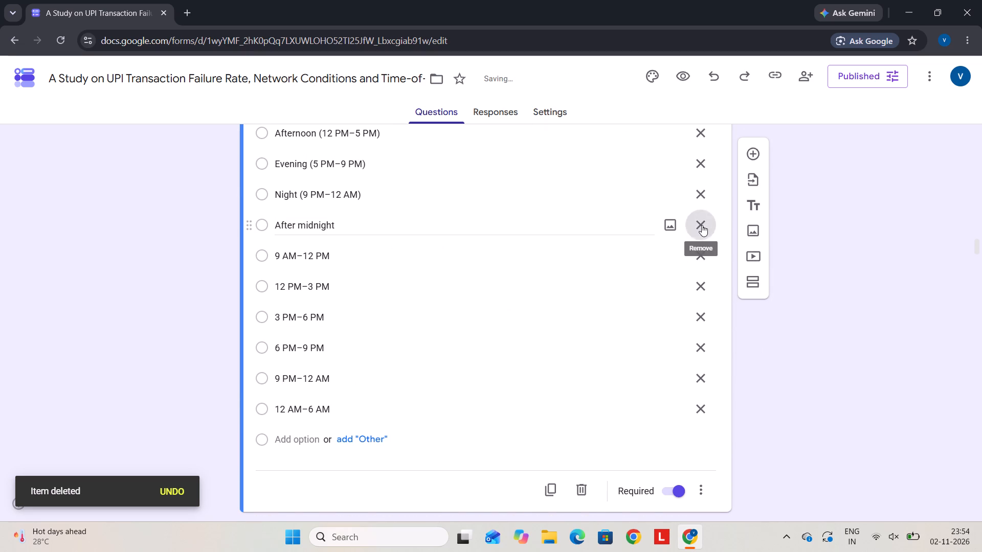
left_click(701, 202)
scroll(701, 202, "up", 1)
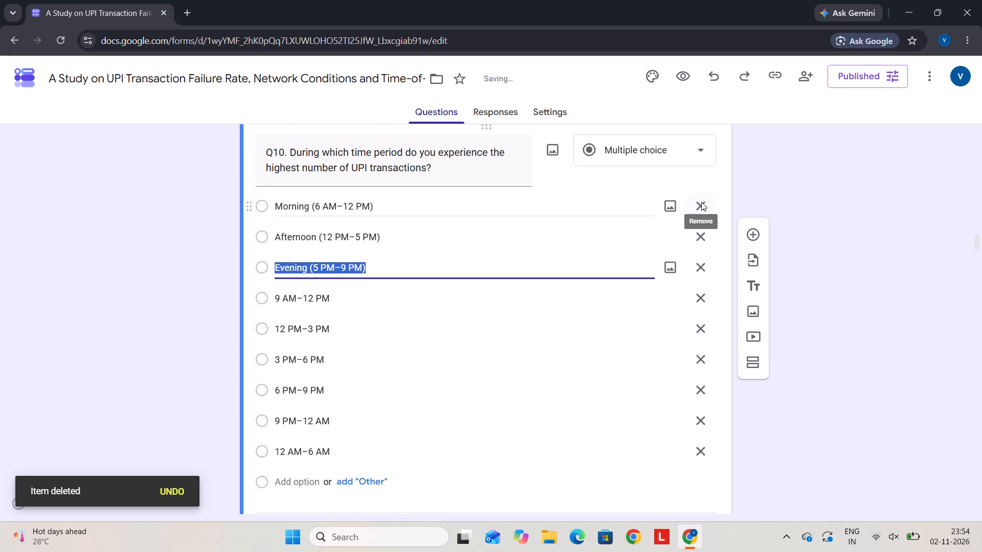
scroll(701, 202, "up", 1)
left_click(702, 223)
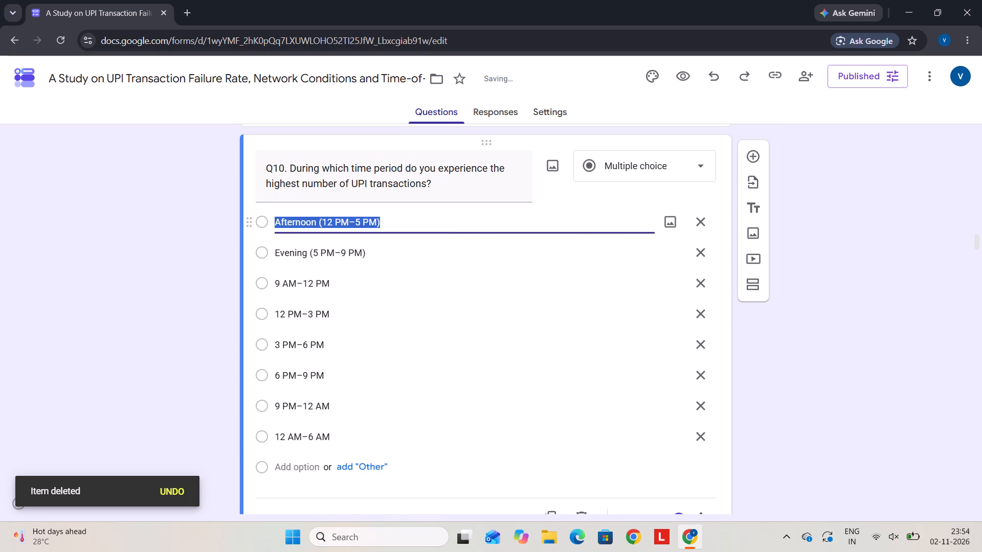
left_click(707, 221)
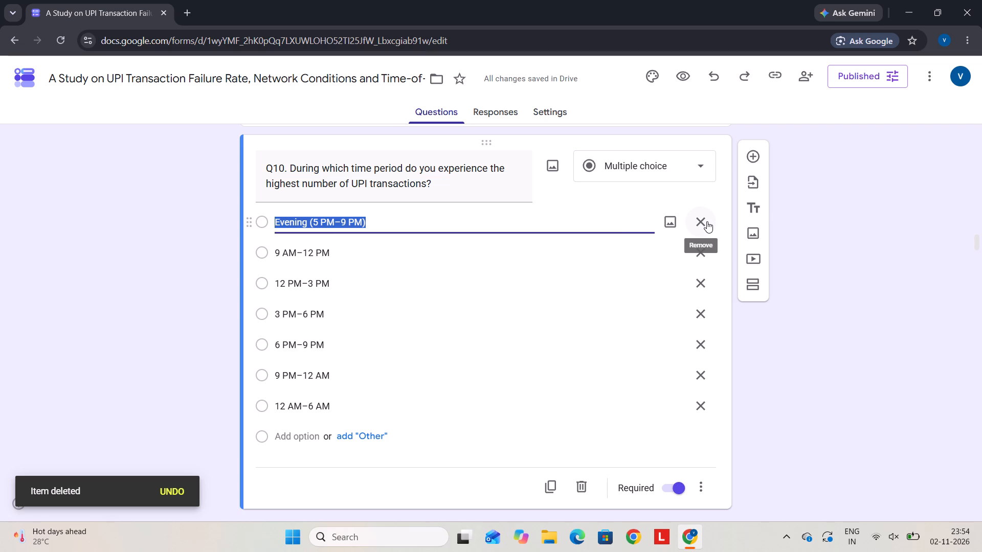
Clear the Evening (5 PM–9 PM) option's text in Q10 after trying 6 AM as its replacement.
type("6AM")
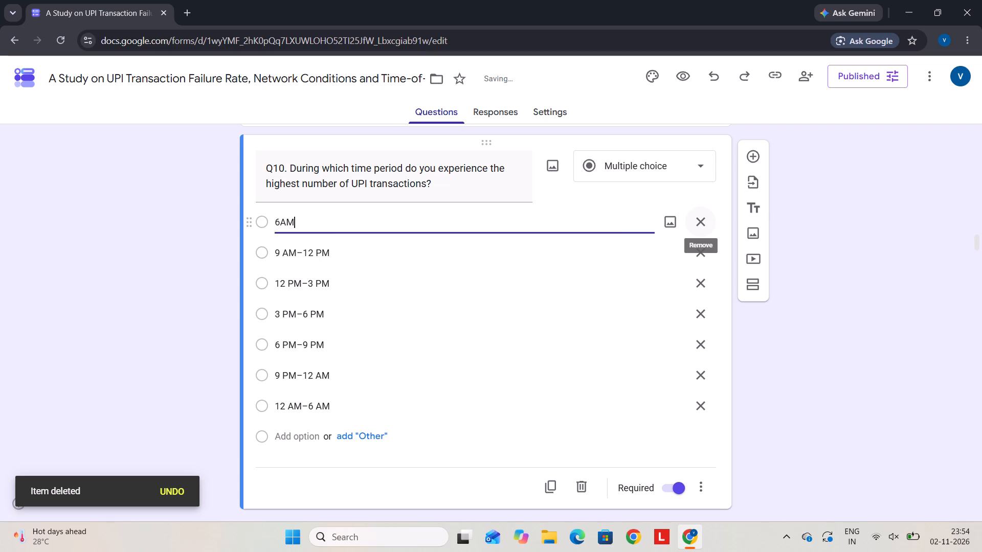
key("BackSpace")
key("BackSpace")
key("space")
type("AM")
key("space")
type("-")
key("space")
key("BackSpace")
key("BackSpace")
key("BackSpace")
key("equal")
key("BackSpace")
key("minus")
key("BackSpace")
key("BackSpace")
key("BackSpace")
key("BackSpace")
key("BackSpace")
Copy the 6 AM–9 AM option from Q7 and use it as the first answer option of Q10.
scroll(707, 221, "up", 1)
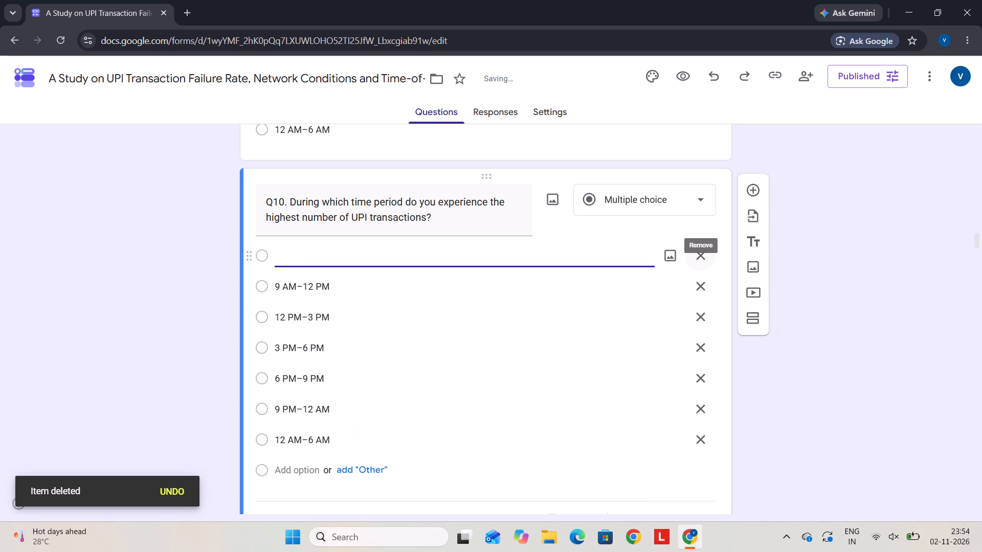
scroll(707, 221, "up", 6)
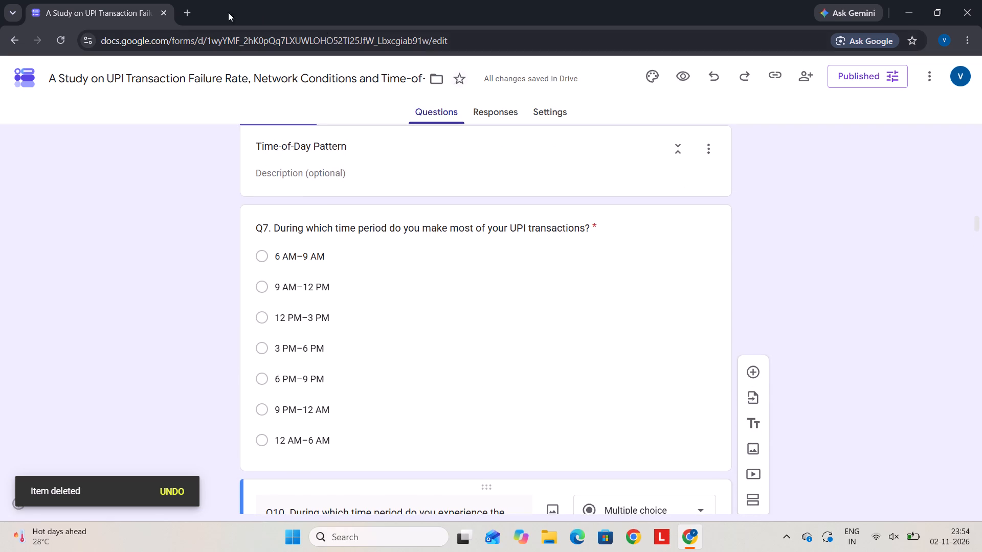
left_click_drag(329, 255, 283, 264)
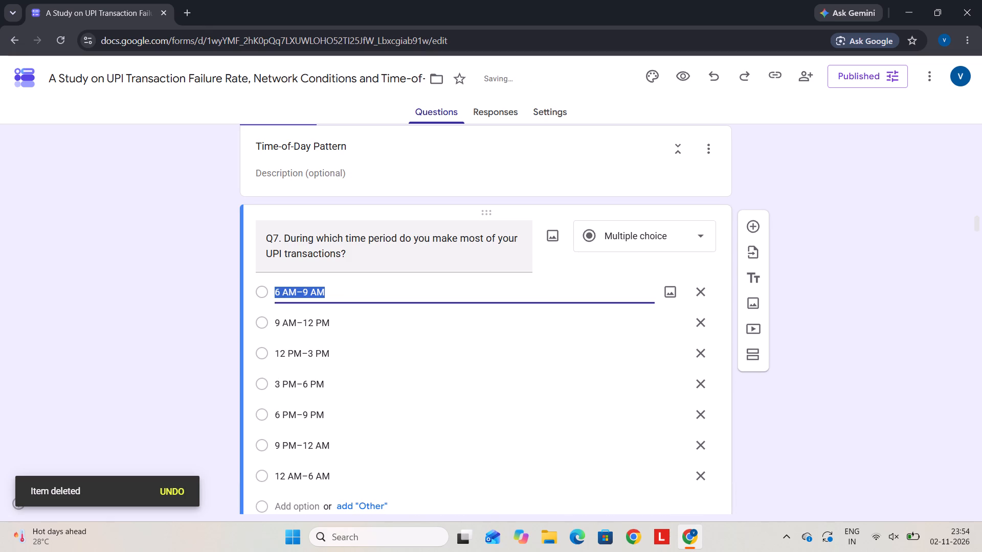
key("ctrl+c")
scroll(283, 264, "down", 4)
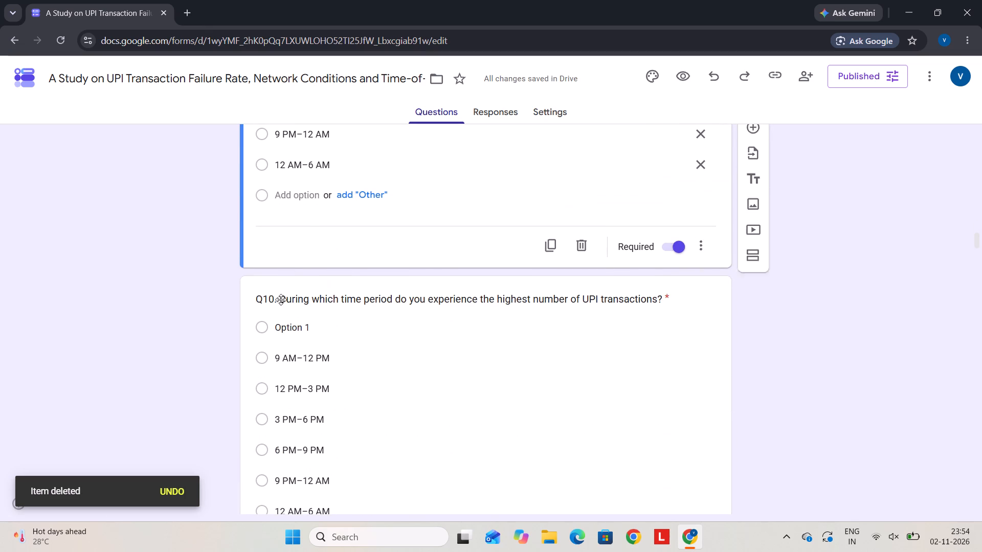
left_click(313, 325)
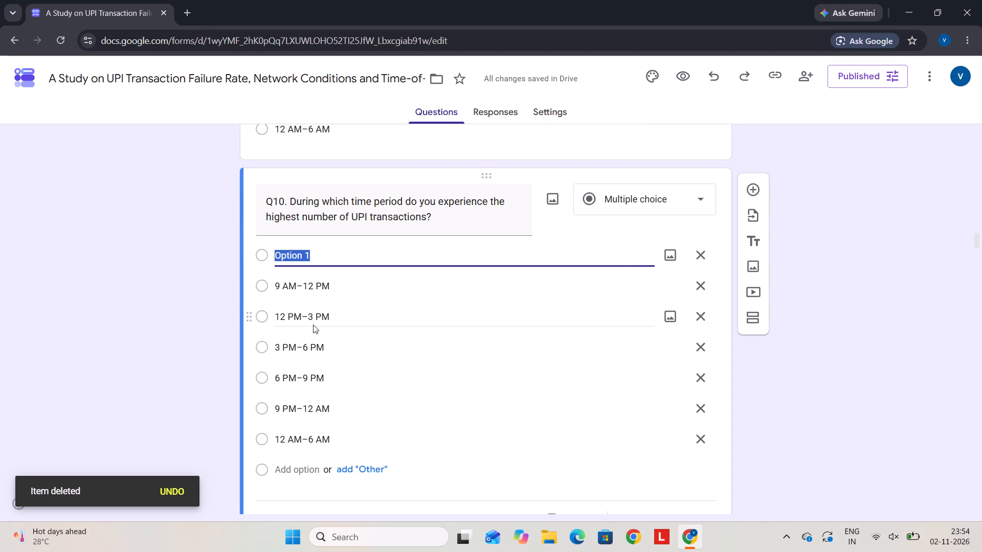
key("ctrl+v")
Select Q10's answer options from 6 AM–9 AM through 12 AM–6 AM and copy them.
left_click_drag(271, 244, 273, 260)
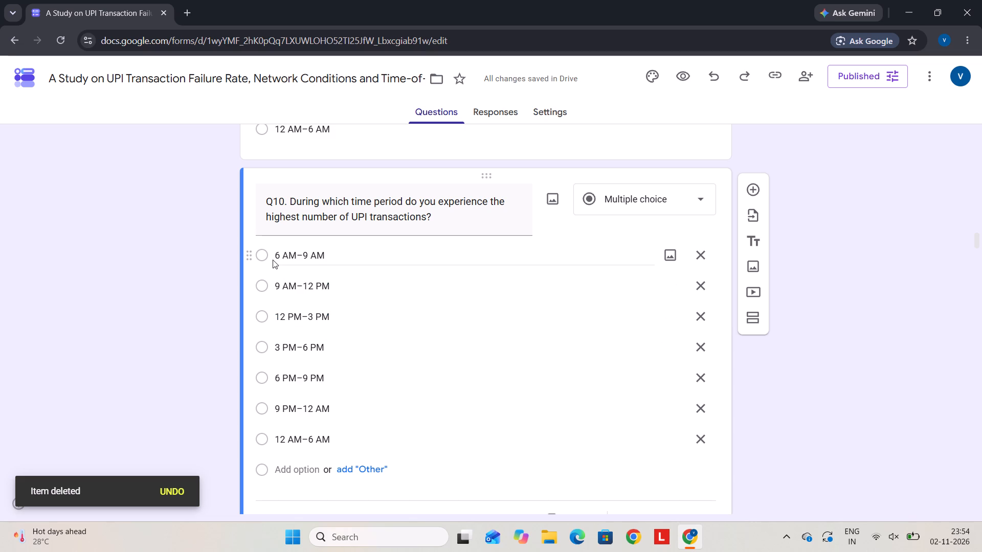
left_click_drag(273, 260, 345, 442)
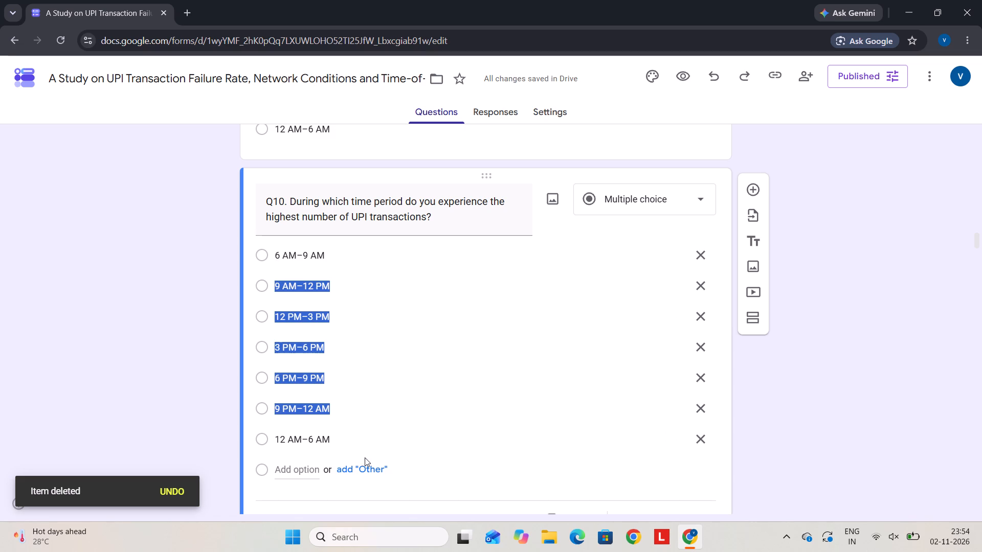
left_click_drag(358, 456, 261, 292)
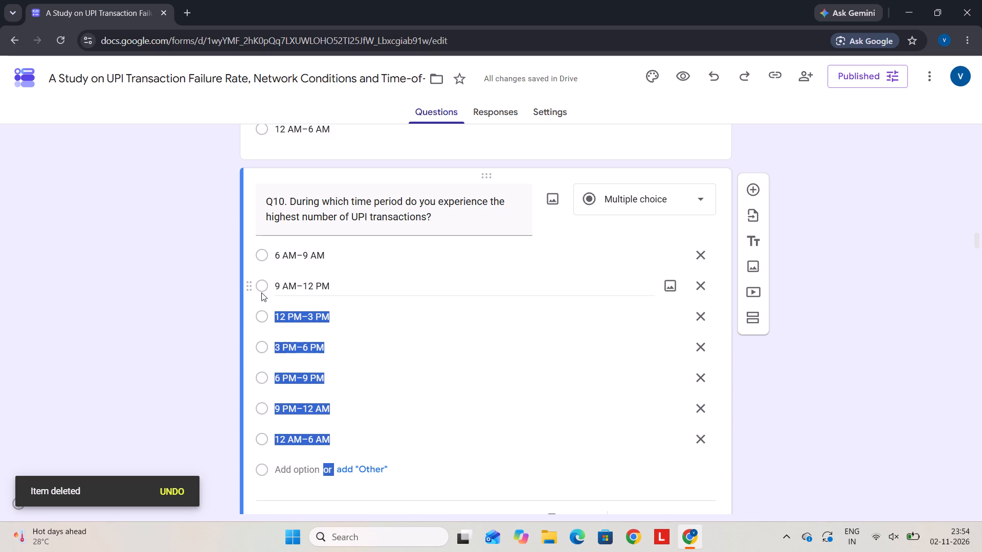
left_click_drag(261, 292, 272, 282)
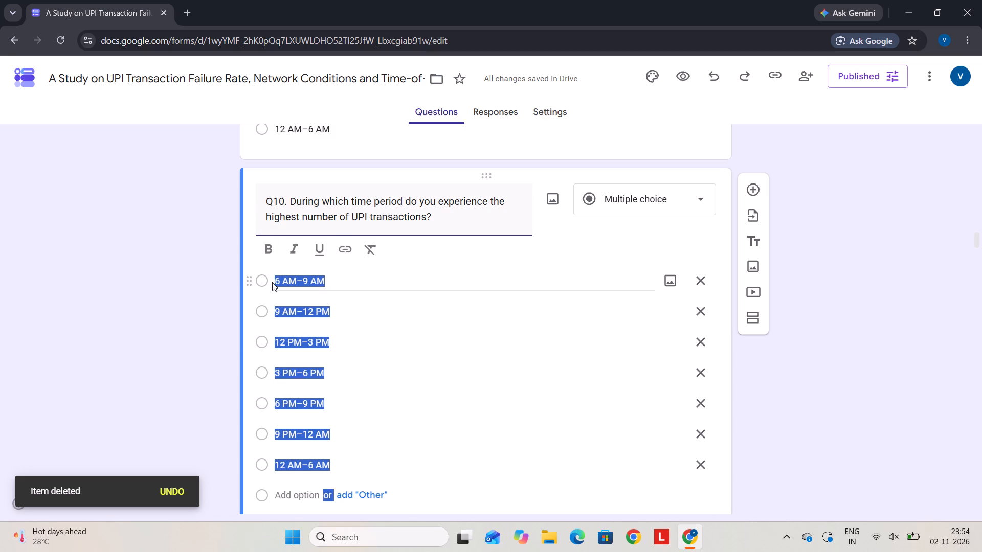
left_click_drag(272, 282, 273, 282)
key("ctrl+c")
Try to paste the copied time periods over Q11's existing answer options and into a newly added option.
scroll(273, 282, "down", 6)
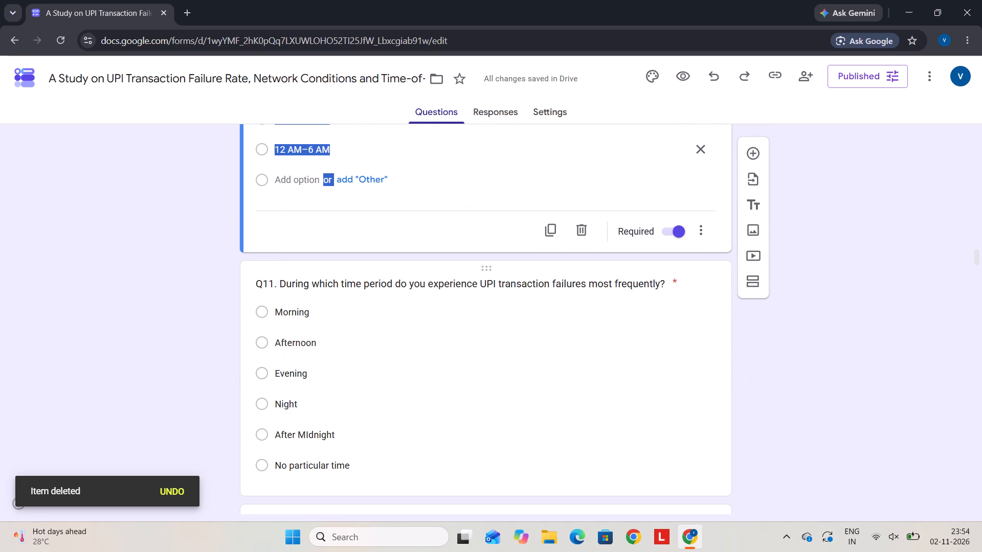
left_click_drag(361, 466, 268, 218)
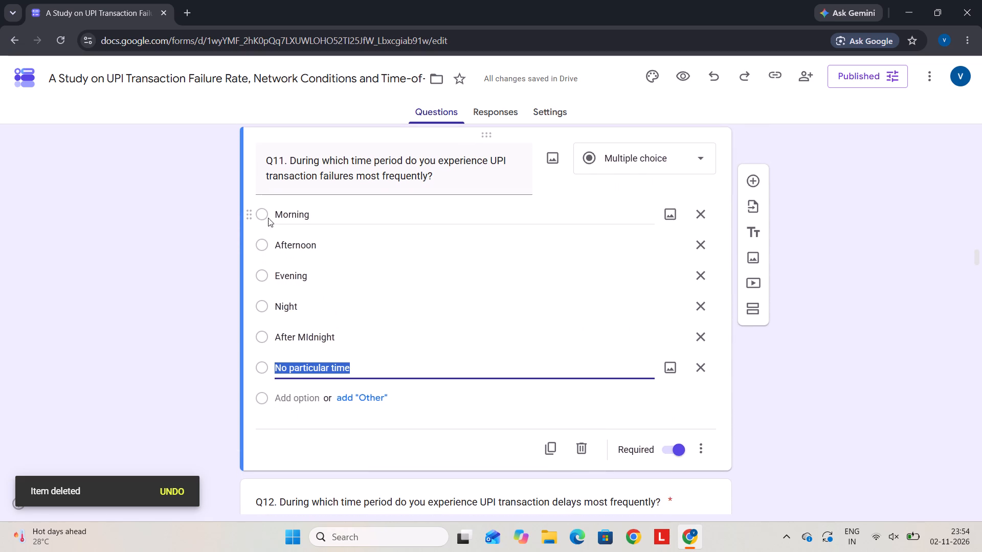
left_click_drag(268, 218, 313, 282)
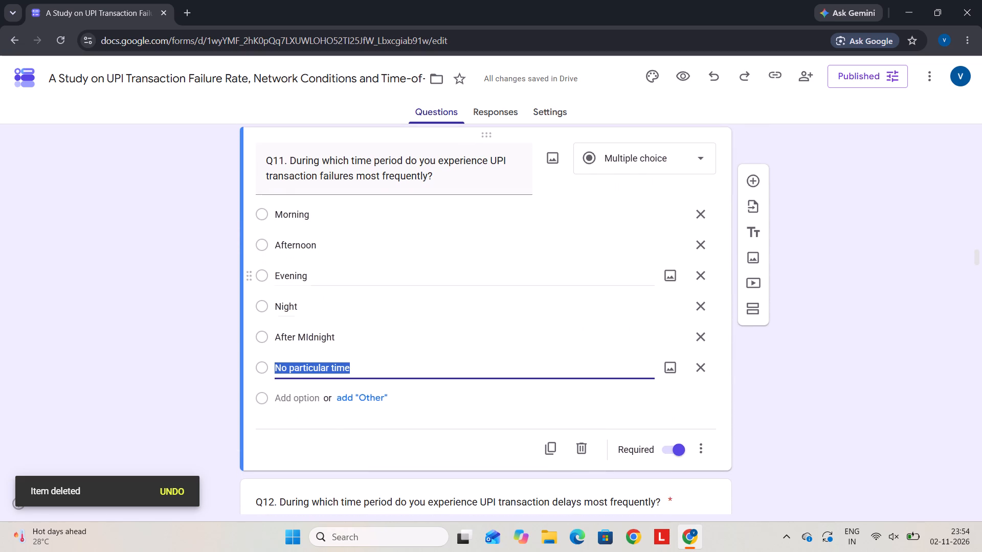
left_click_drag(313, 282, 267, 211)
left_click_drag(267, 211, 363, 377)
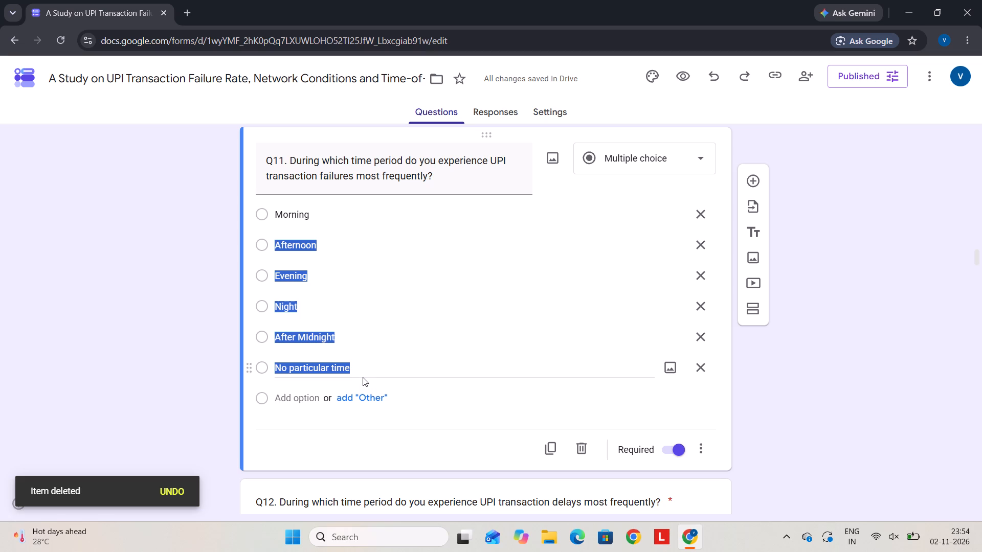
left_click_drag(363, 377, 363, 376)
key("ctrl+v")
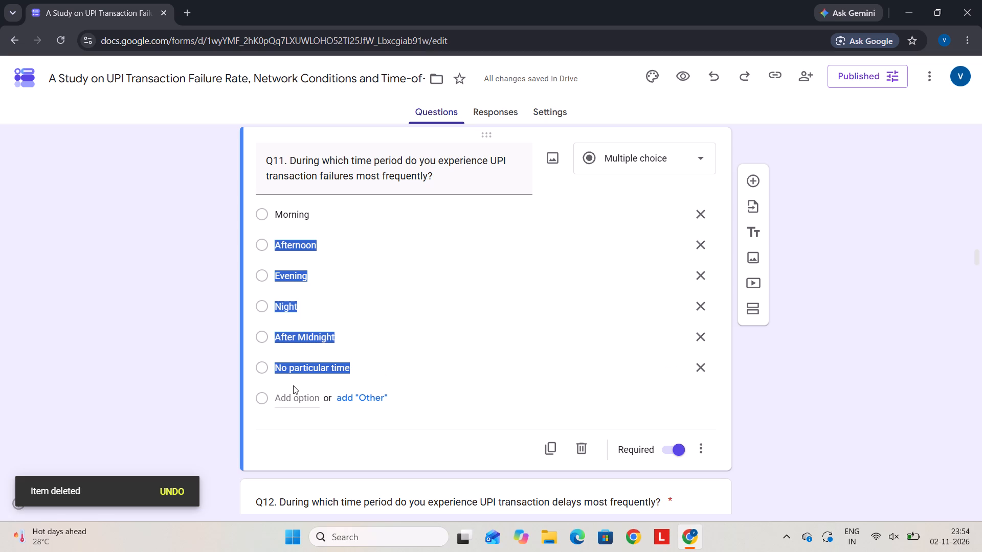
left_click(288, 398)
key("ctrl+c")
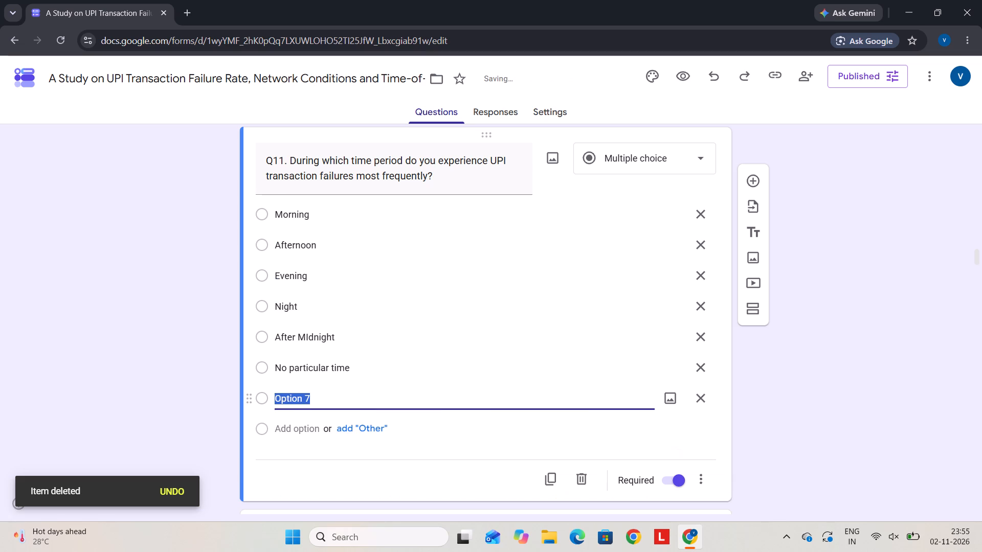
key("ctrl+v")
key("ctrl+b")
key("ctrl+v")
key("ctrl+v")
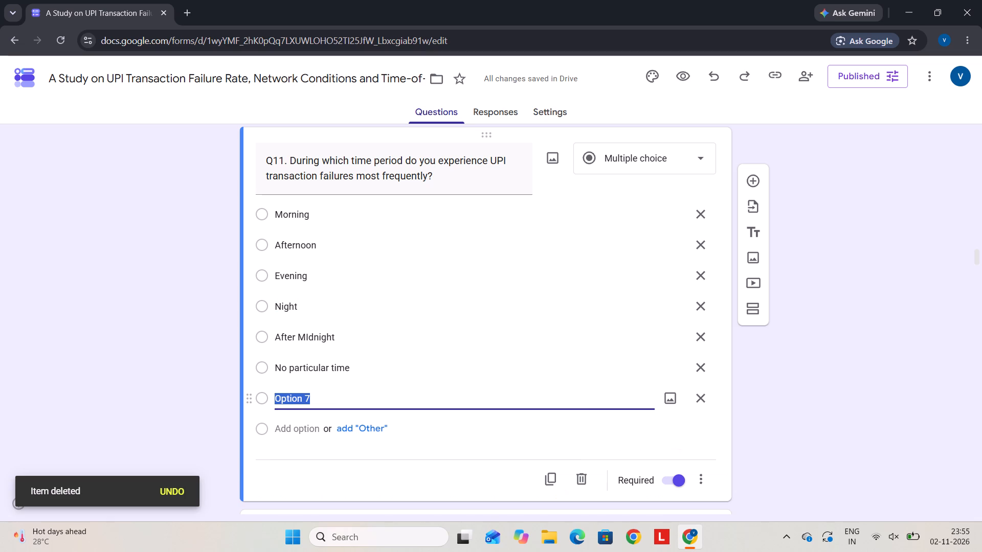
Select all of Q10's answer options again, from 12 AM–6 AM up to 6 AM–9 AM, and copy them.
scroll(284, 395, "up", 2)
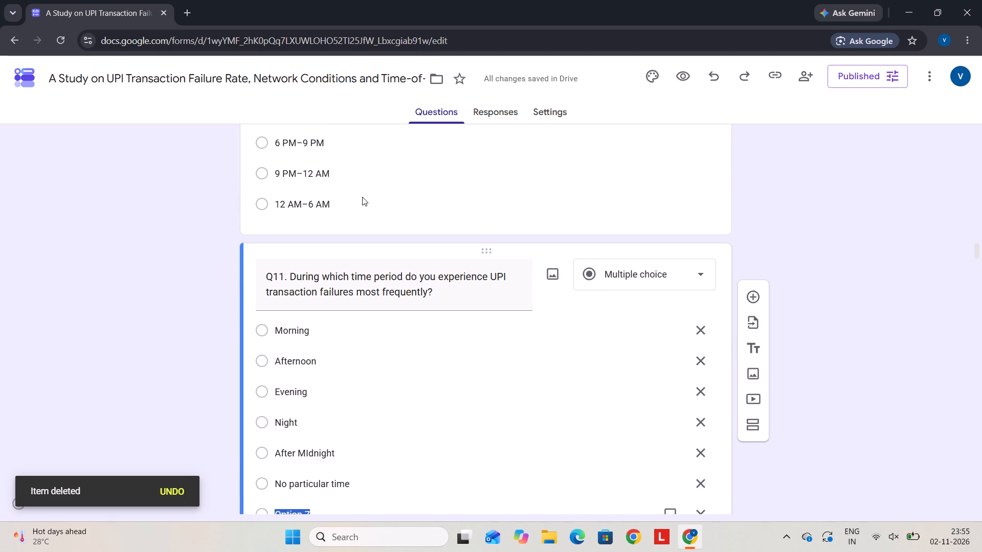
left_click(363, 204)
left_click_drag(348, 240, 306, 223)
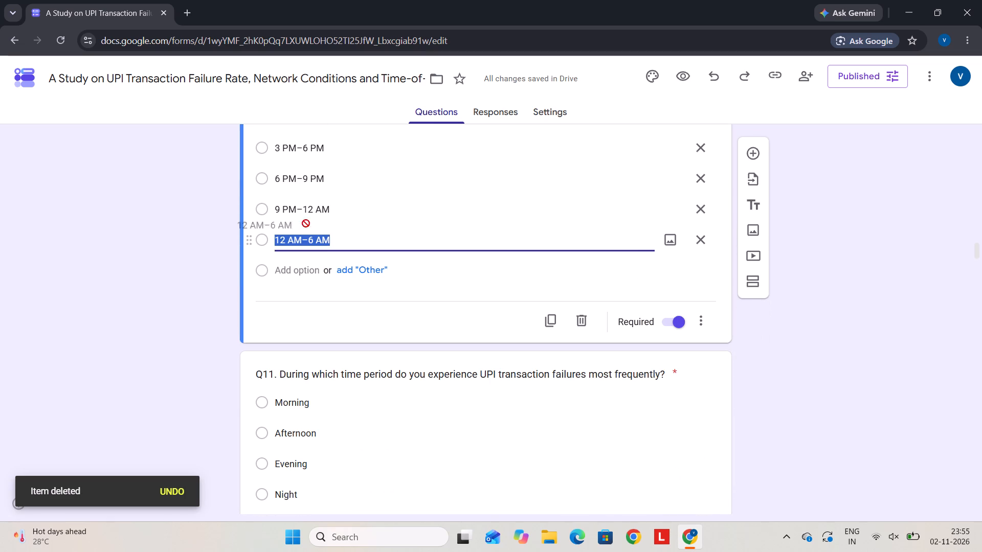
left_click_drag(306, 223, 340, 242)
scroll(340, 242, "up", 1)
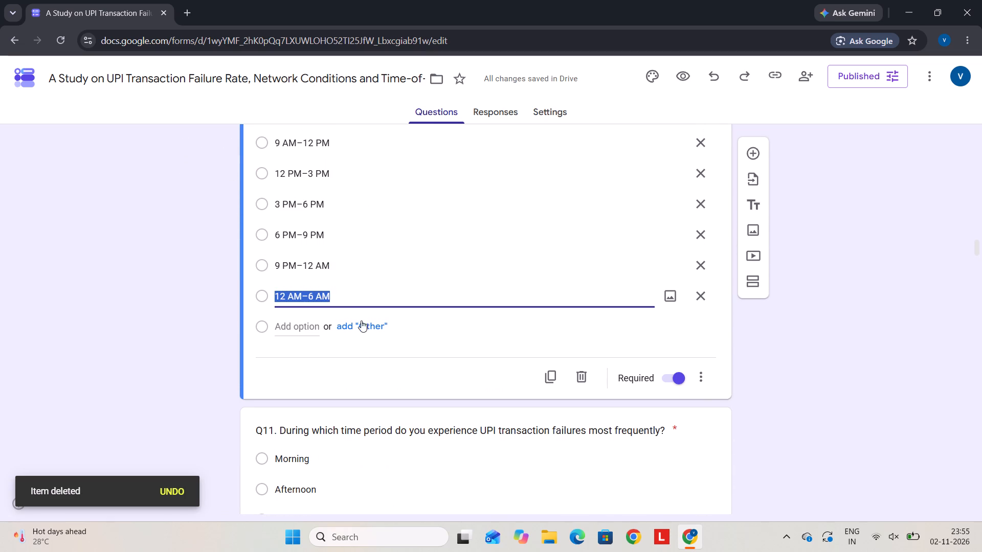
left_click_drag(341, 308, 287, 246)
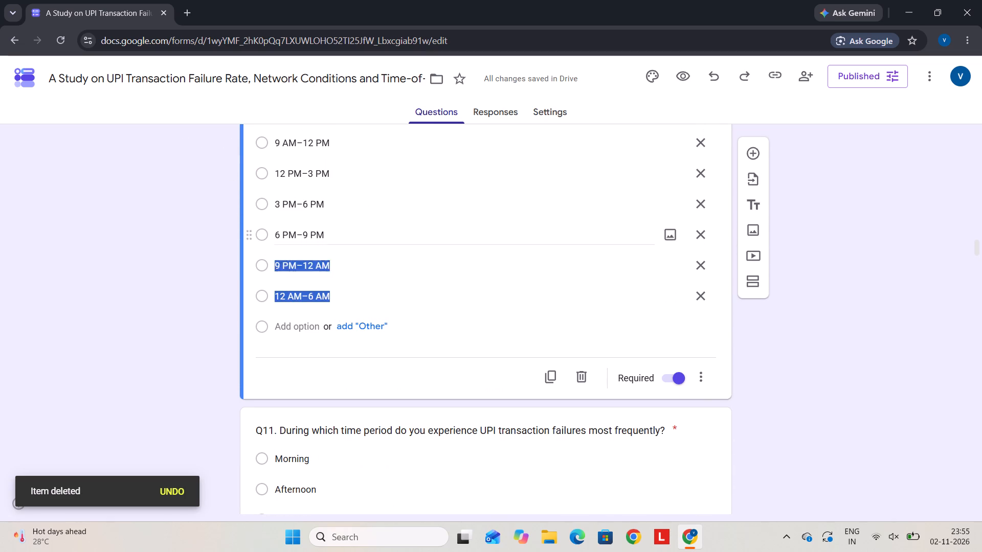
left_click_drag(287, 246, 285, 127)
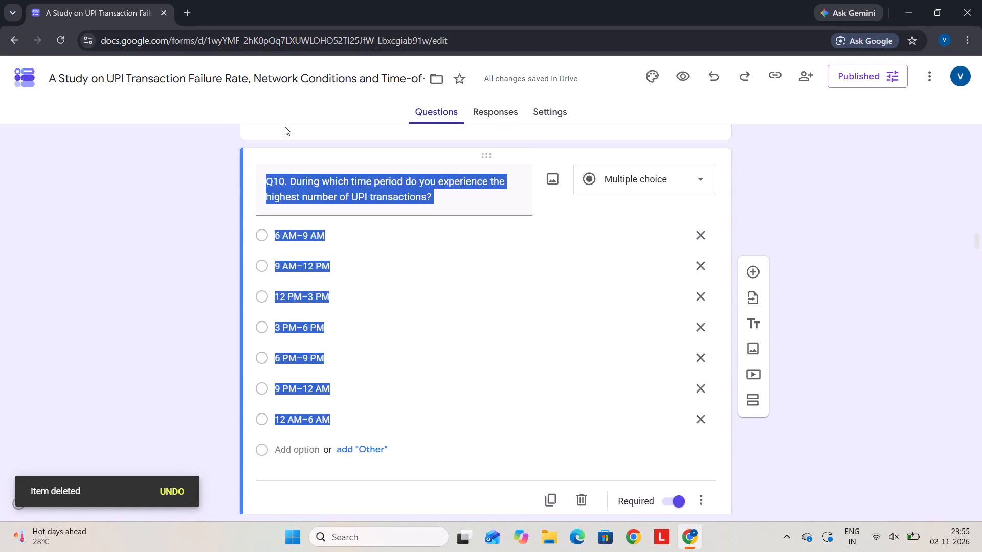
left_click_drag(285, 127, 271, 307)
key("ctrl+c")
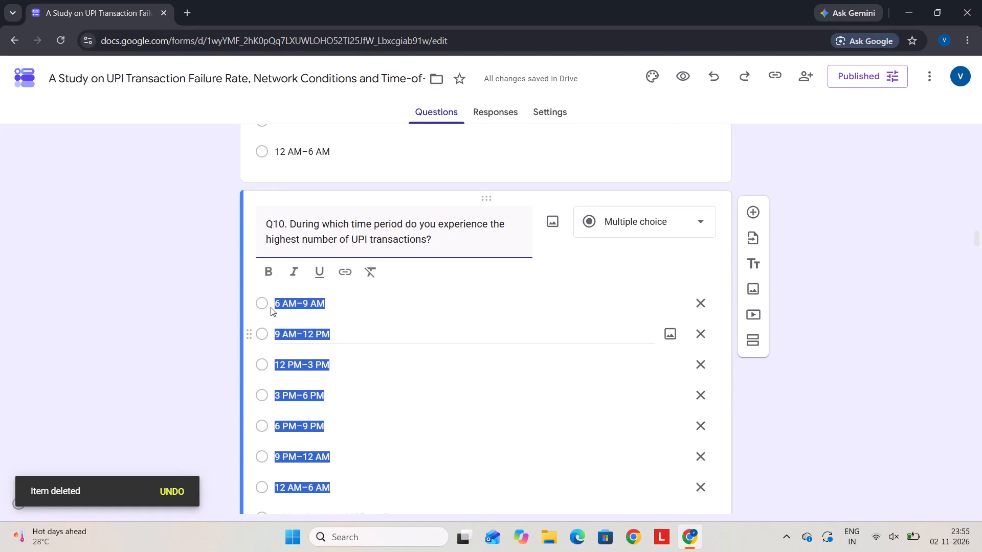
key("ctrl+c")
Add the copied time periods, 6 AM–9 AM through 12 AM–6 AM, as new answer options in Q11.
scroll(271, 307, "down", 5)
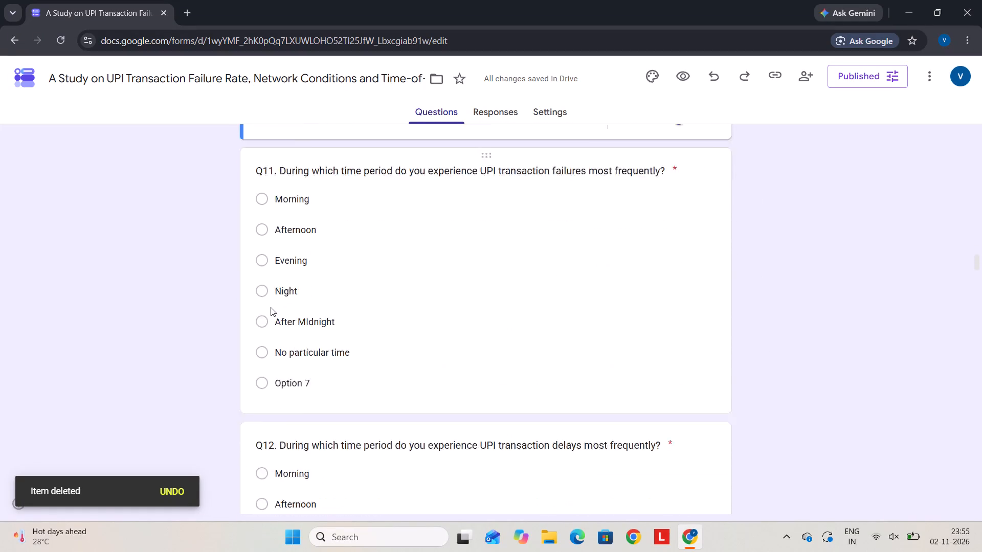
scroll(271, 307, "down", 1)
left_click(285, 312)
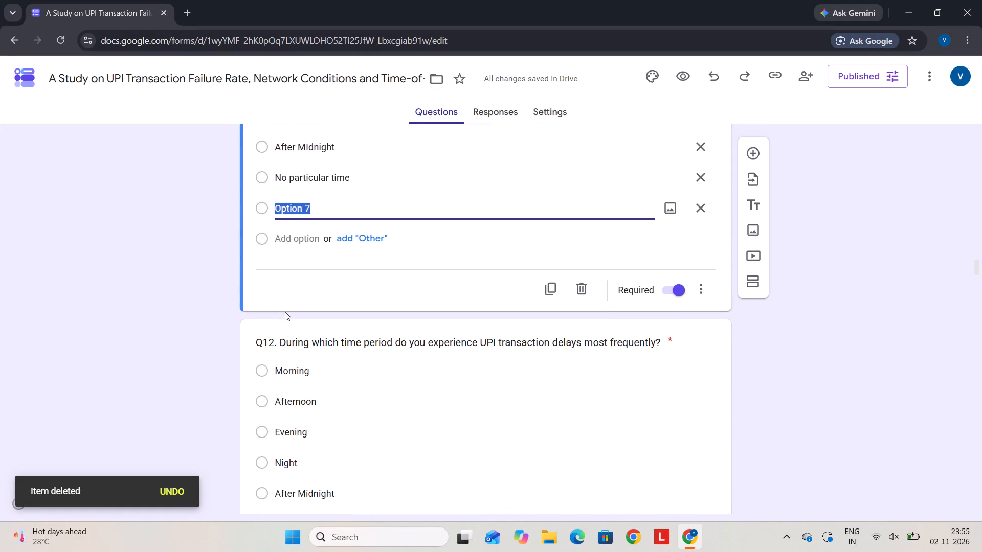
key("ctrl+v")
Remove the Morning, Afternoon, Evening, Night, After MIdnight, No particular time, Option 7 and Question Type options from Q11.
scroll(285, 312, "right", 1)
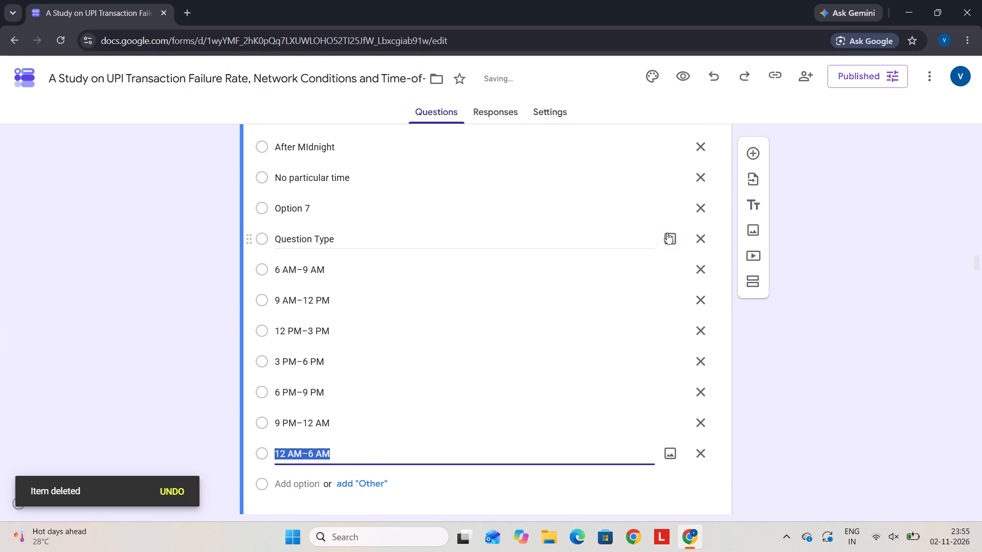
scroll(728, 214, "up", 2)
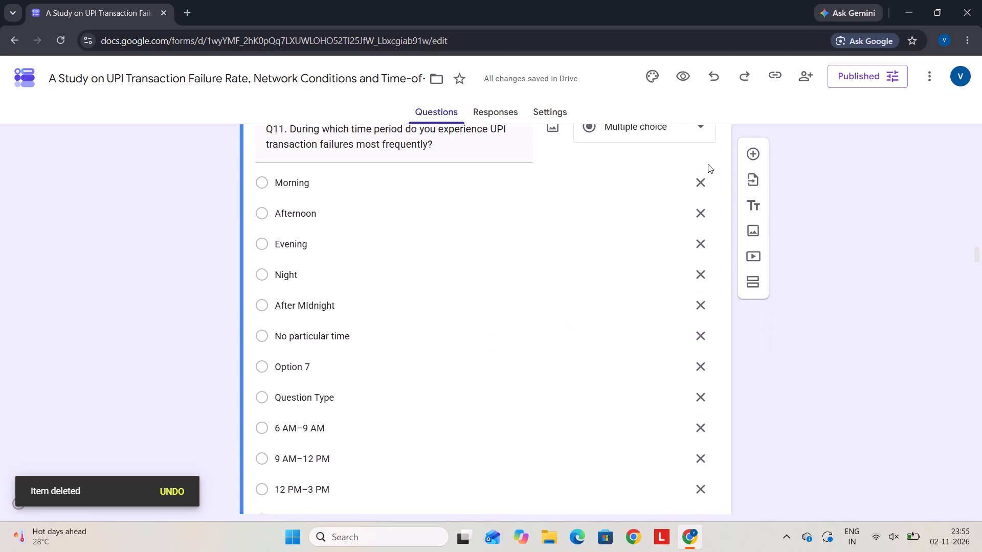
left_click(703, 180)
left_click(703, 180)
left_click(703, 180)
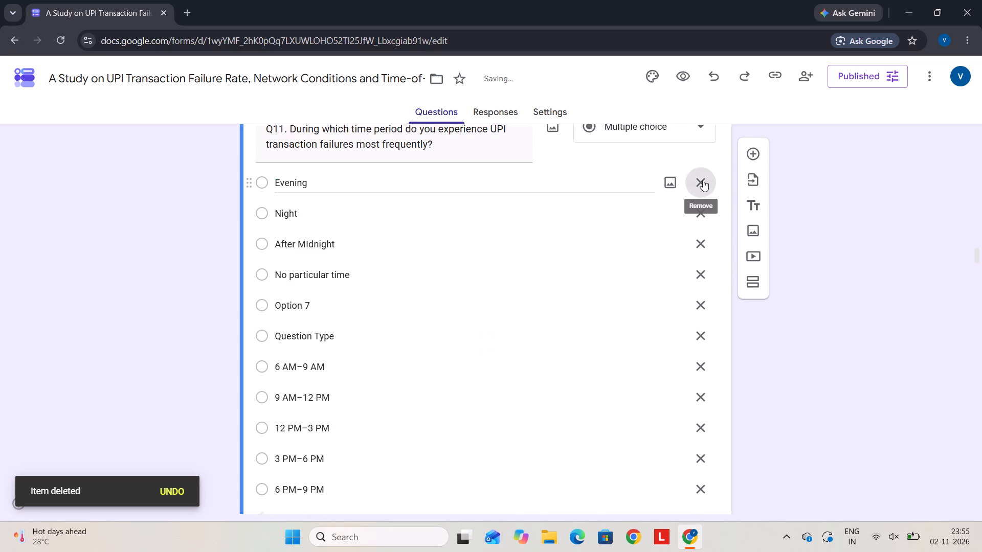
left_click(703, 180)
left_click(703, 180)
left_click(703, 180)
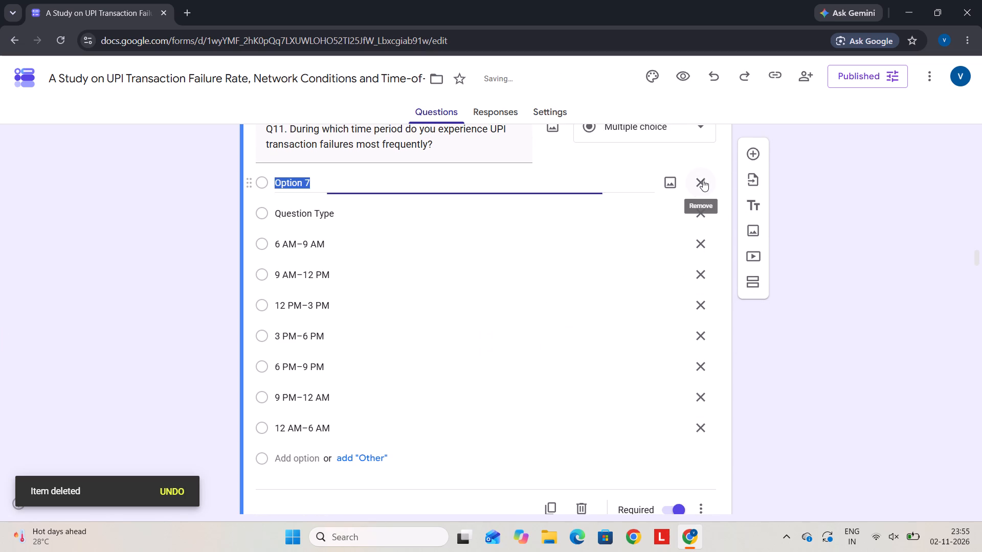
left_click(703, 180)
left_click(703, 180)
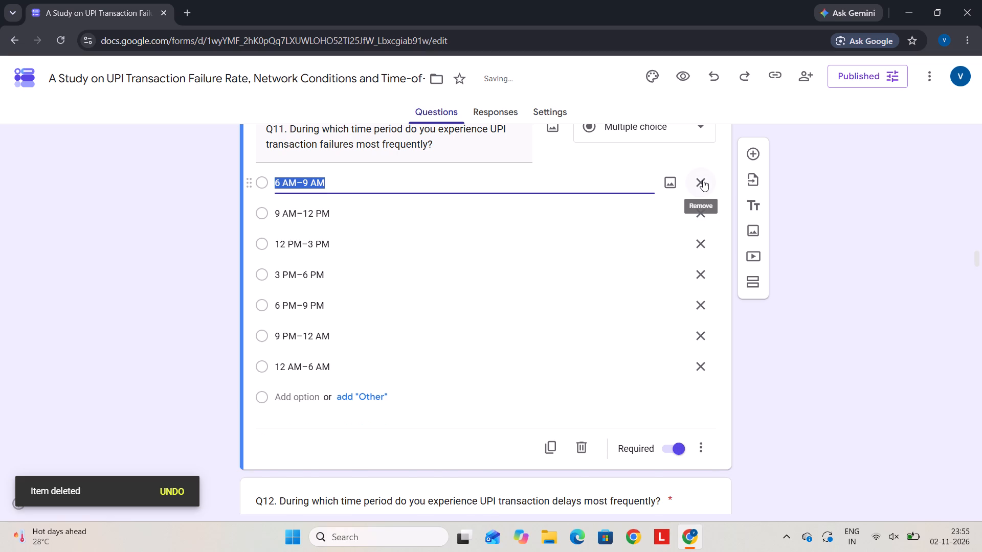
Add the copied time periods, 6 AM–9 AM through 12 AM–6 AM, as new answer options in Q12.
scroll(415, 396, "down", 4)
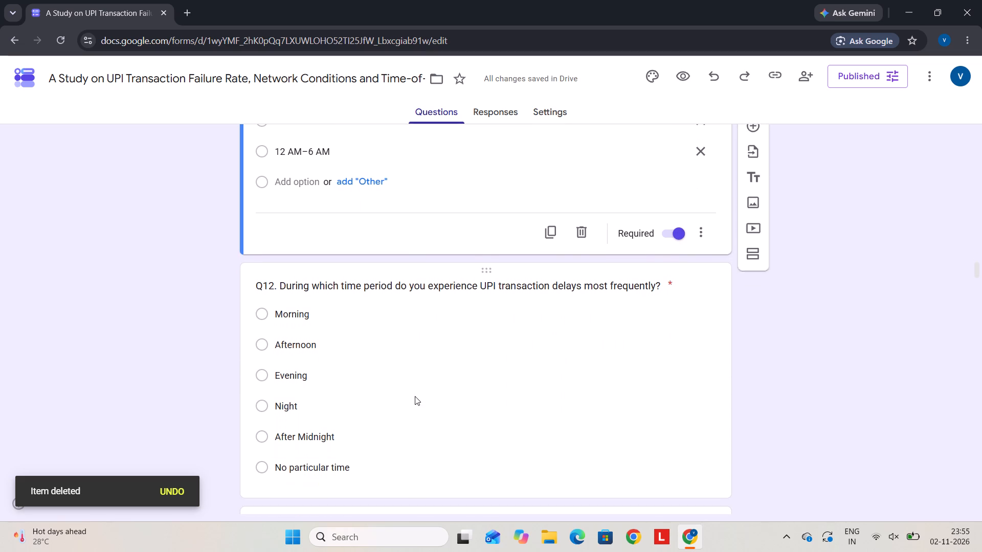
scroll(331, 444, "down", 1)
scroll(386, 386, "up", 1)
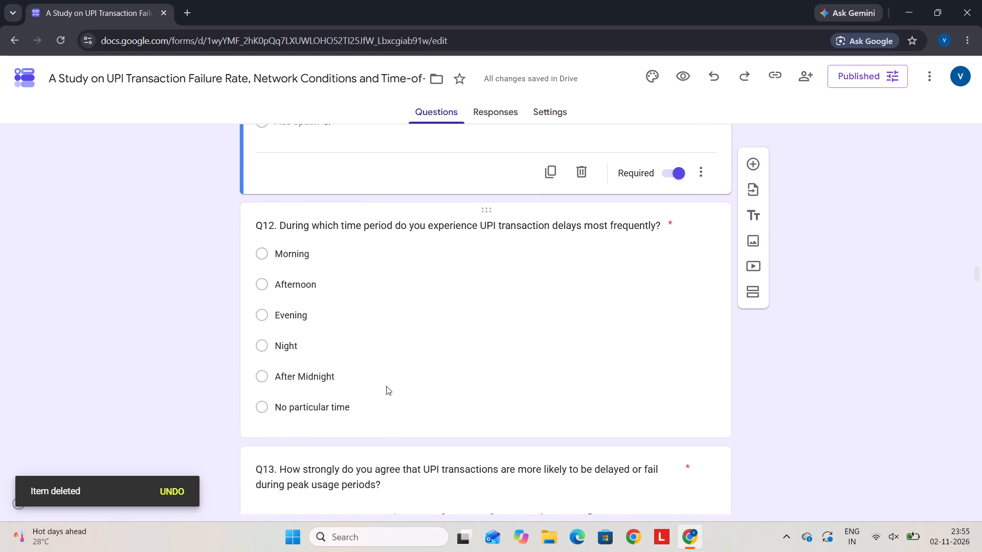
left_click(386, 386)
left_click(289, 373)
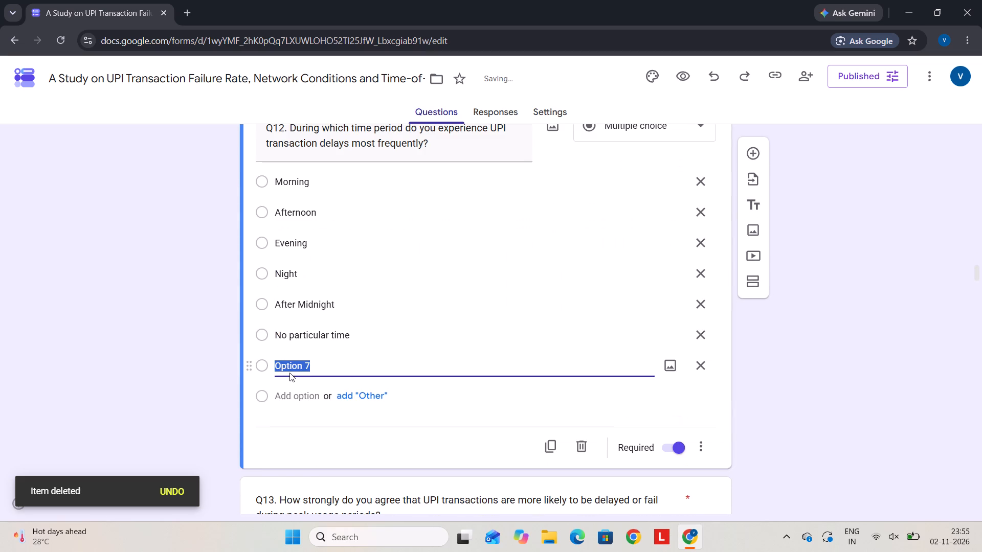
key("ctrl+v")
Remove the Morning, Afternoon, Evening, Night, After Midnight, No particular time, Option 7 and Question Type options from Q12.
scroll(500, 350, "up", 4)
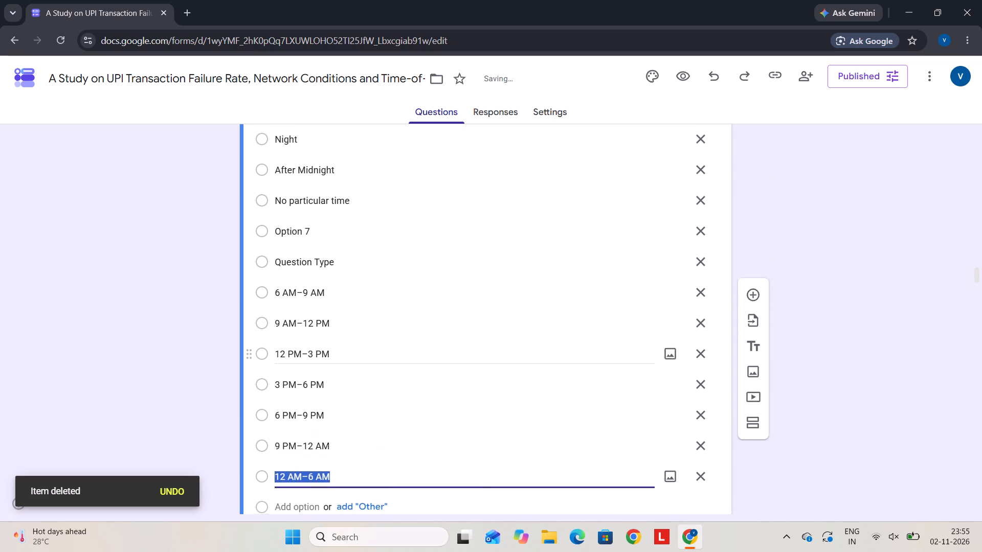
scroll(666, 171, "up", 1)
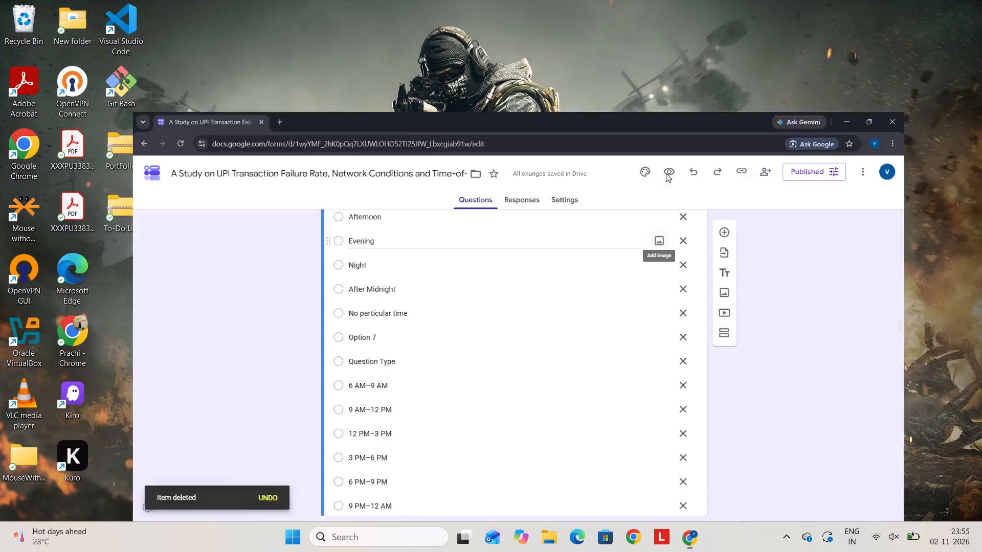
scroll(666, 173, "up", 2)
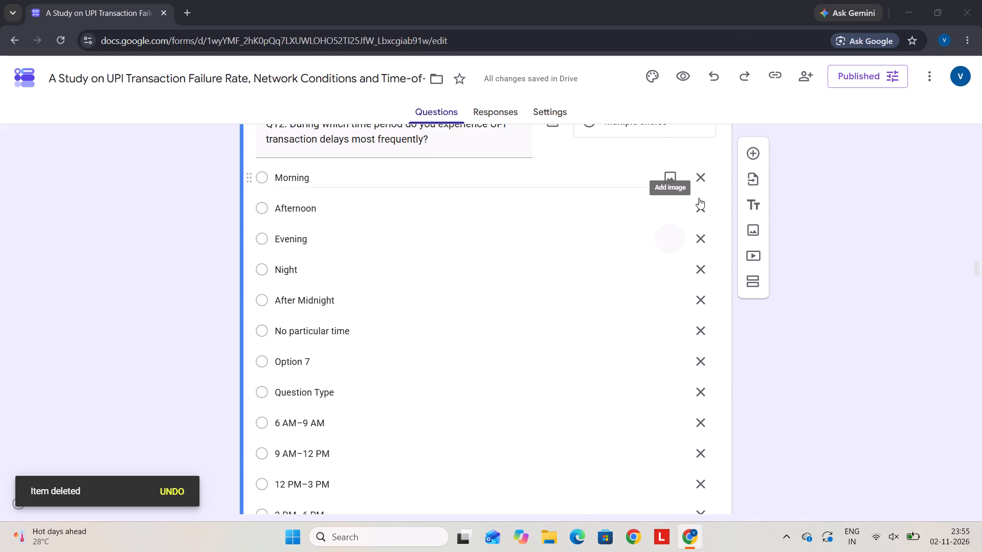
left_click(697, 178)
triple_click(697, 178)
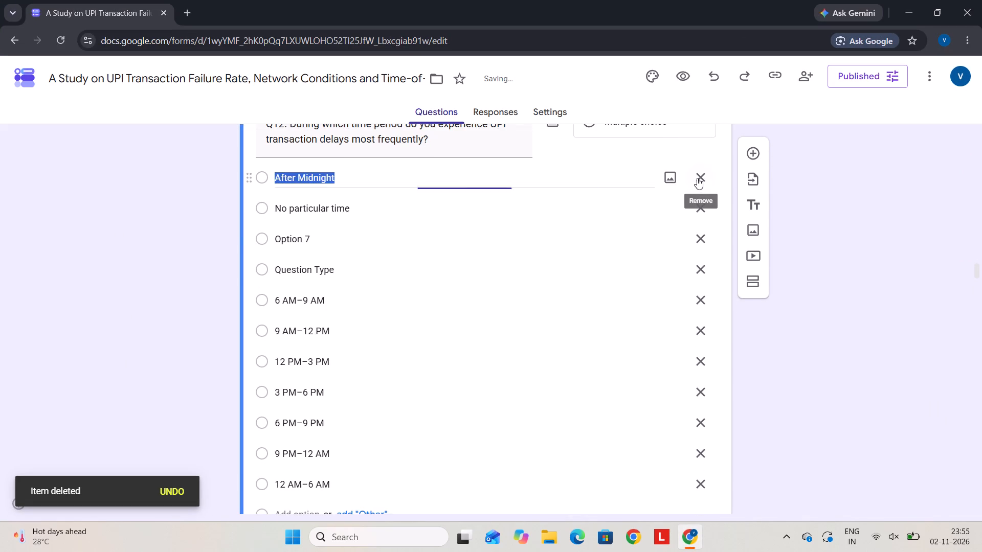
left_click(697, 178)
left_click(697, 178)
left_click(697, 178)
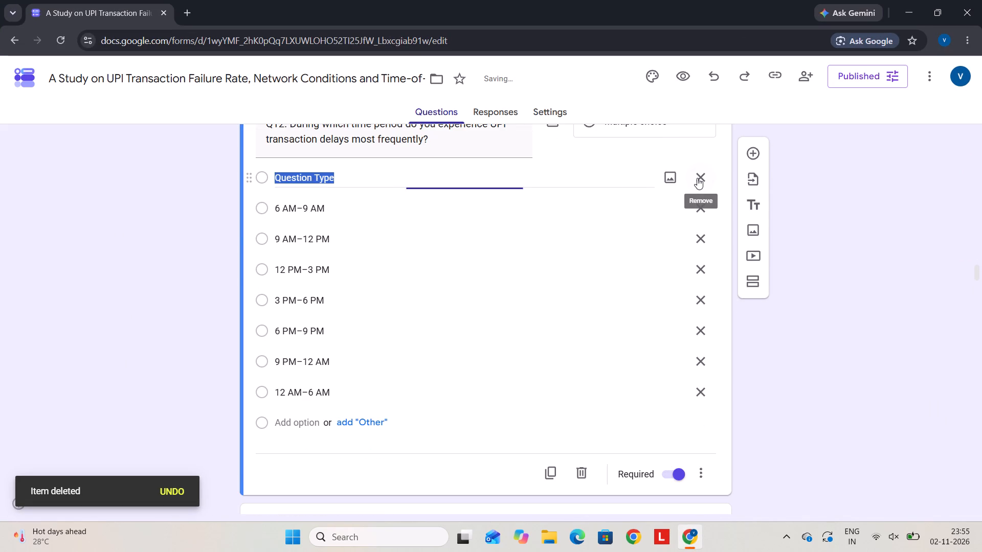
left_click(697, 178)
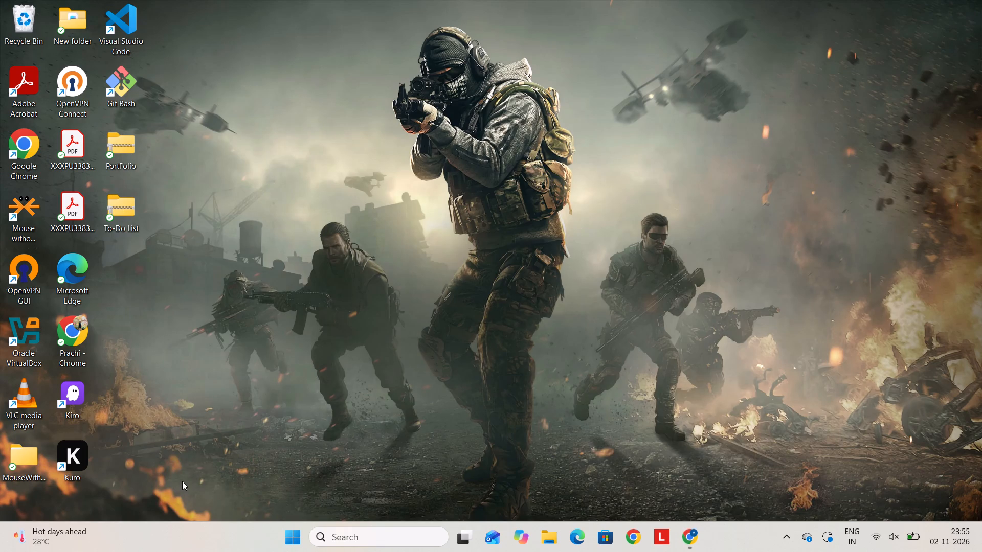
Open Kuro from the desktop.
double_click(77, 474)
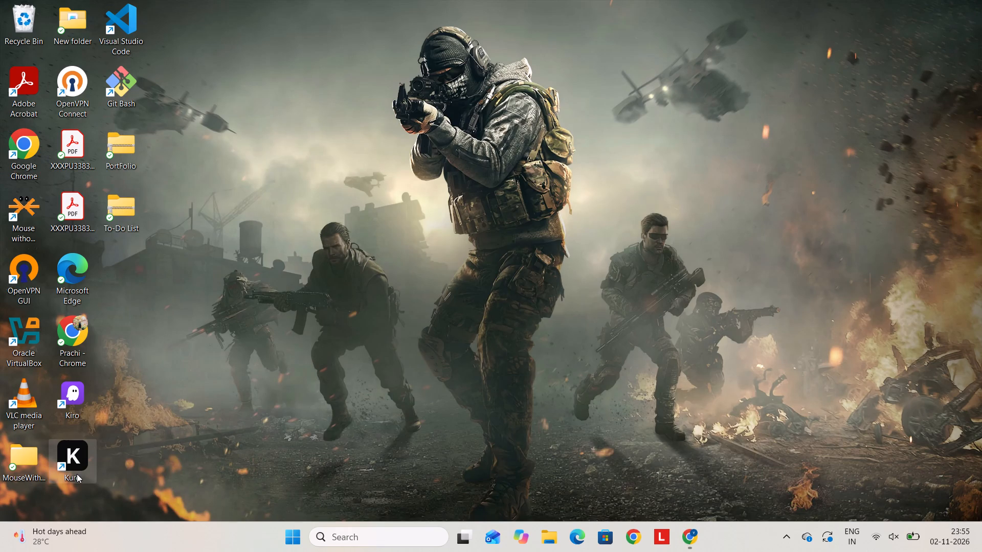
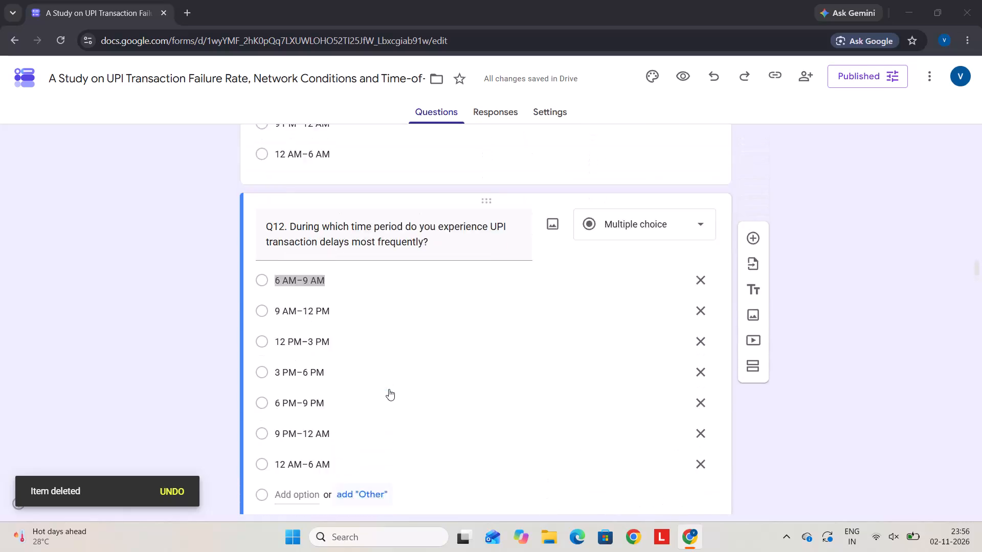
Renumber the Q10 question about the highest number of UPI transactions as Q8.
scroll(389, 389, "down", 5)
scroll(389, 389, "up", 7)
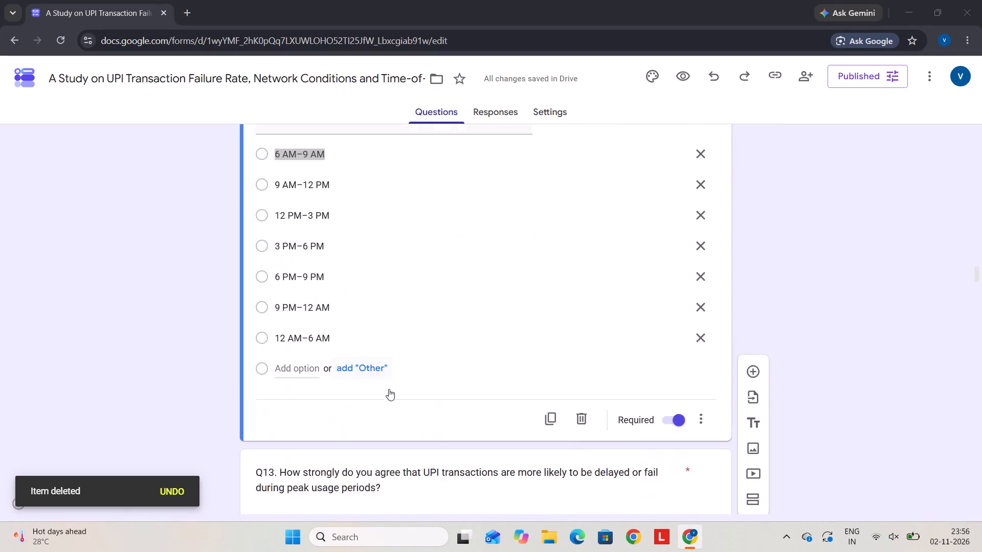
scroll(389, 389, "up", 7)
scroll(389, 389, "down", 1)
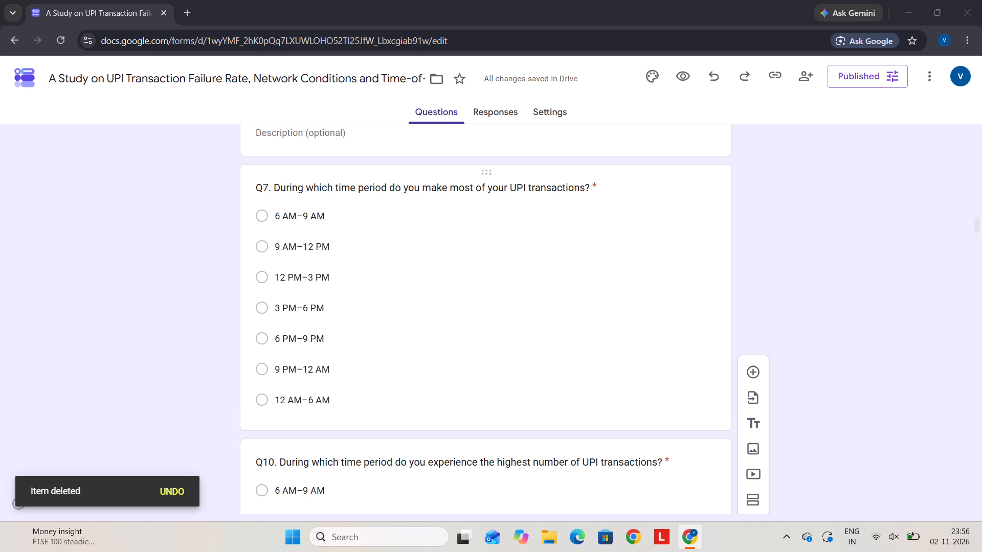
scroll(508, 253, "down", 3)
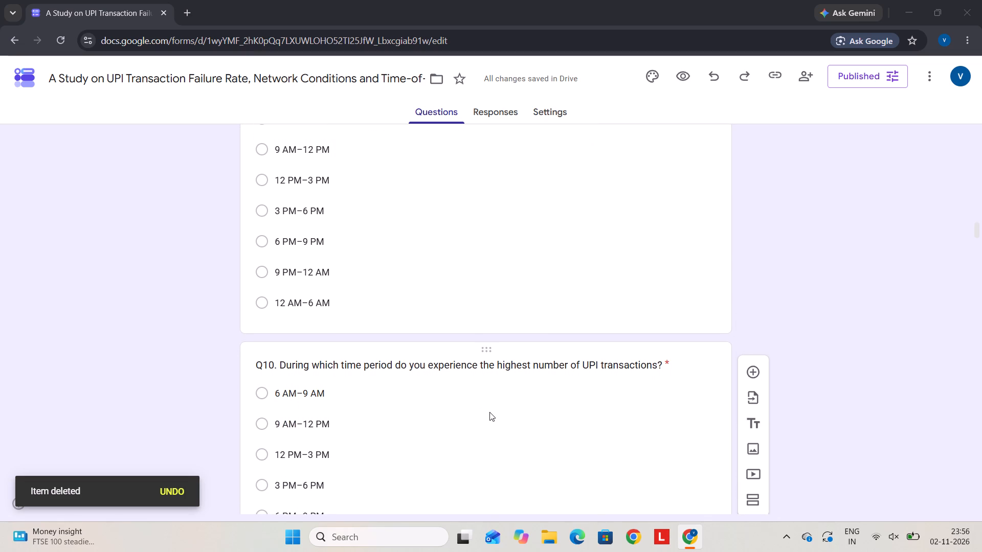
left_click(275, 361)
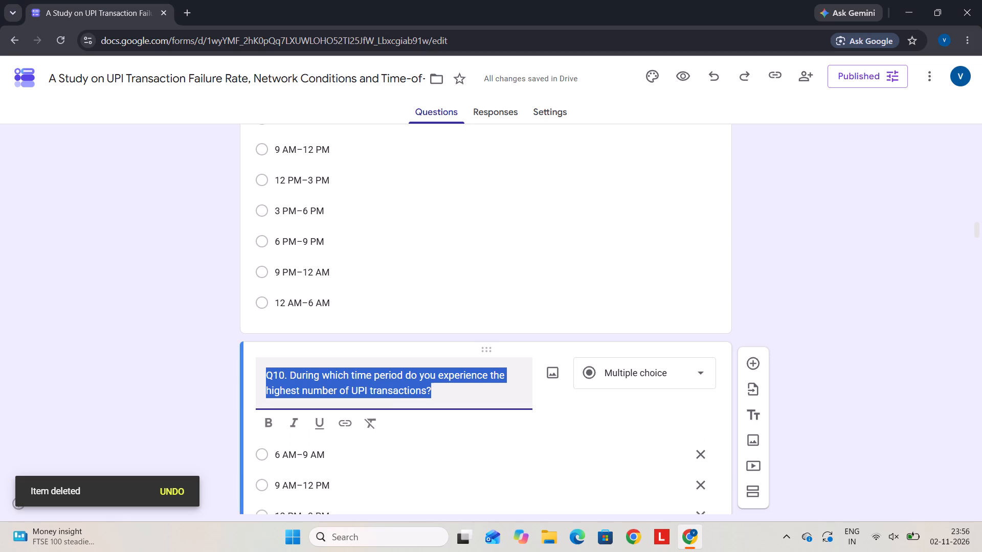
scroll(275, 361, "up", 1)
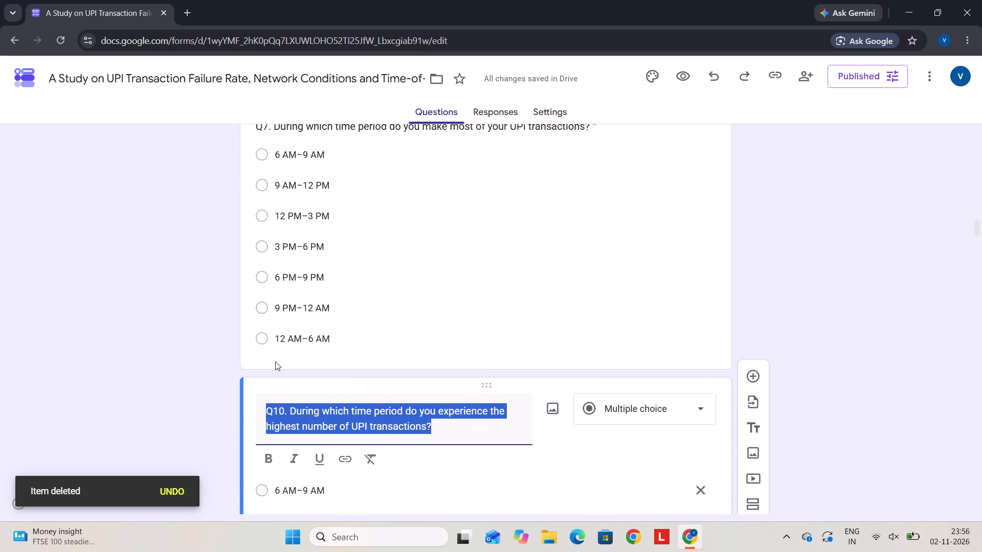
left_click(284, 413)
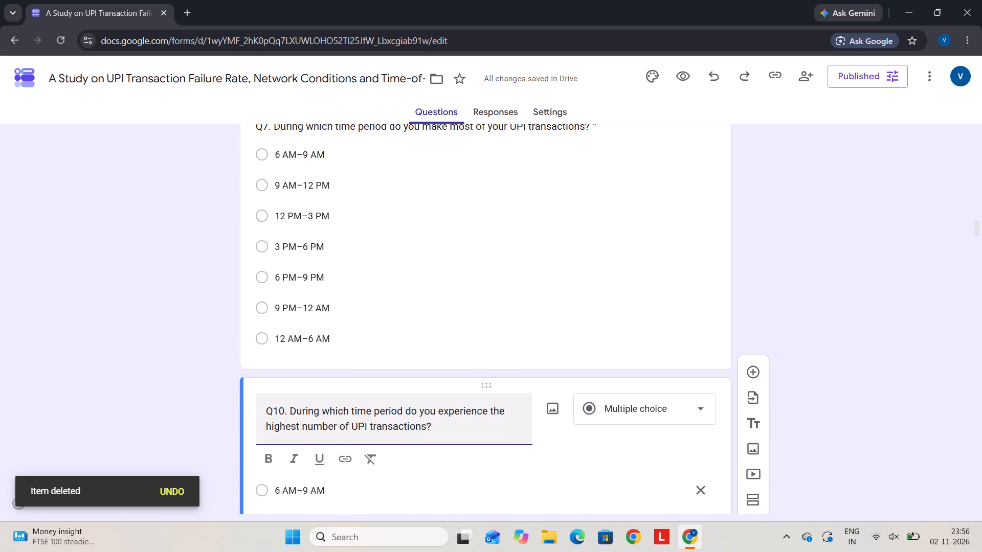
key("BackSpace")
key("BackSpace")
key("8")
Renumber the Q11 question about when UPI transaction failures occur most frequently as Q9.
scroll(284, 413, "down", 1)
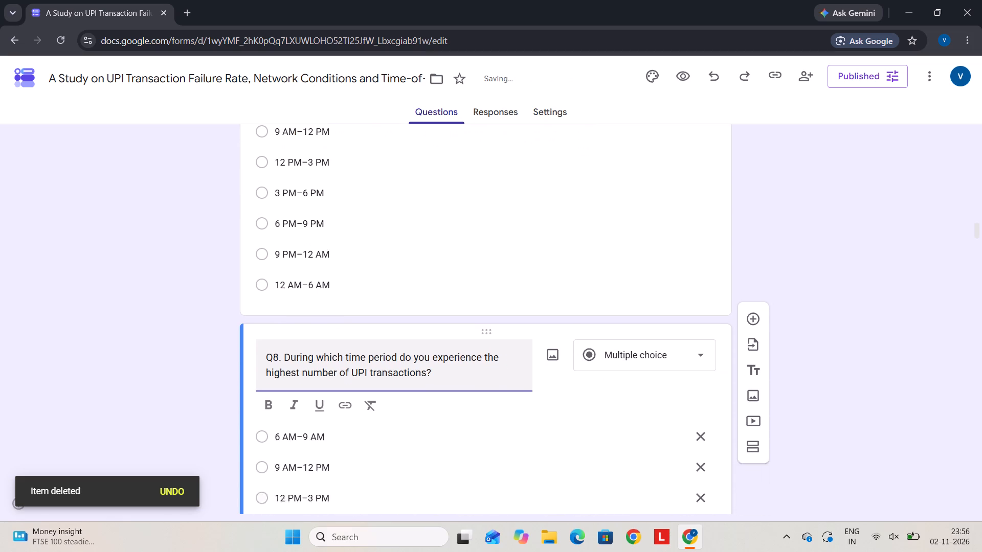
scroll(284, 413, "down", 2)
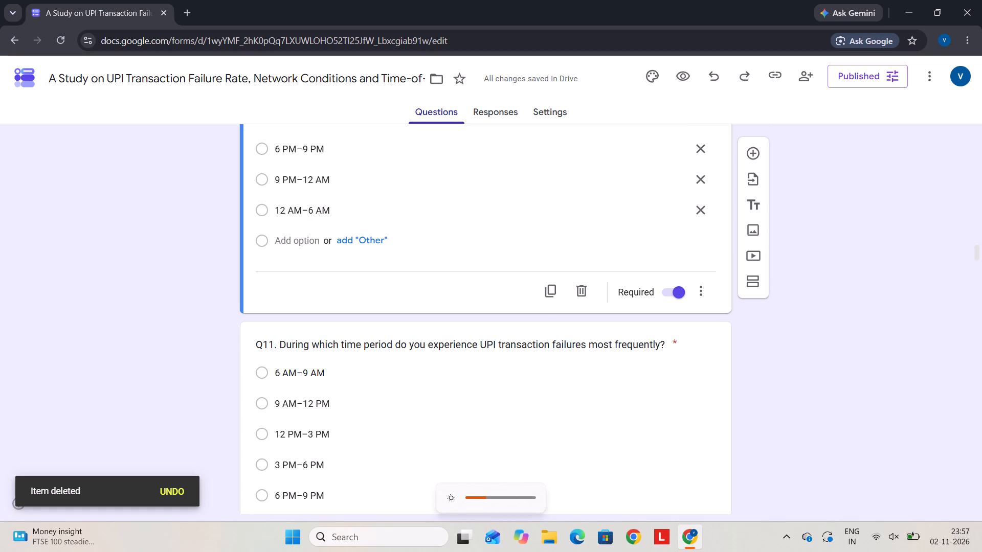
scroll(284, 413, "up", 2)
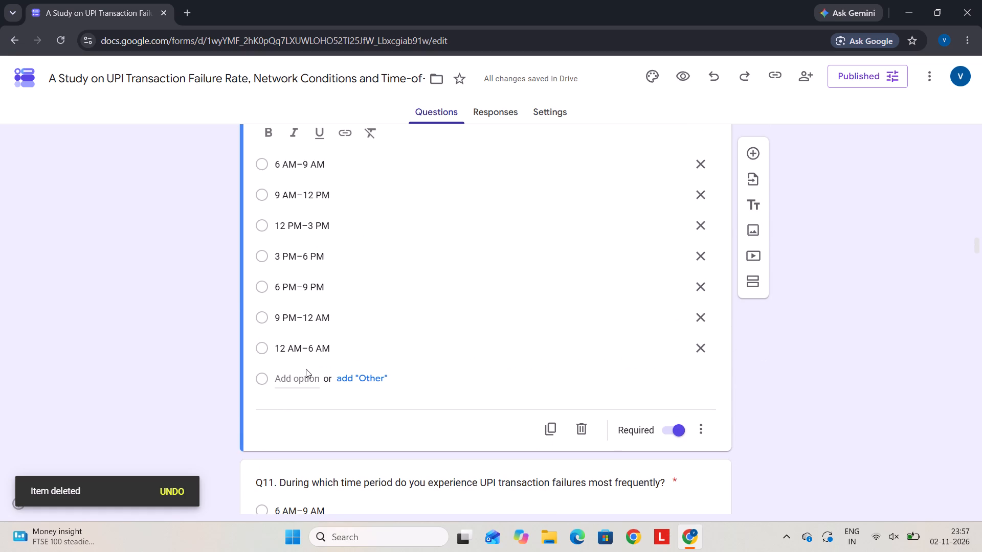
scroll(316, 366, "down", 1)
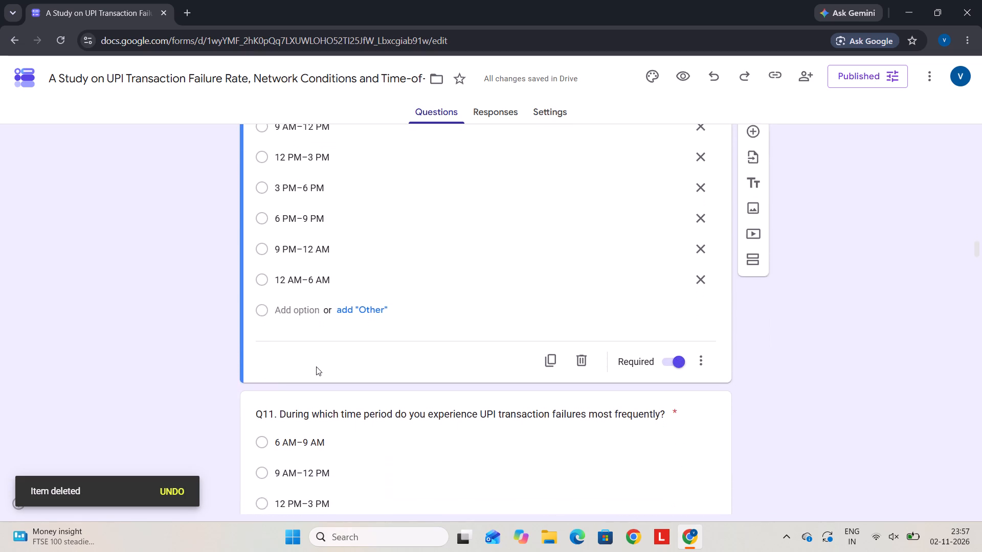
scroll(316, 366, "down", 1)
left_click(274, 363)
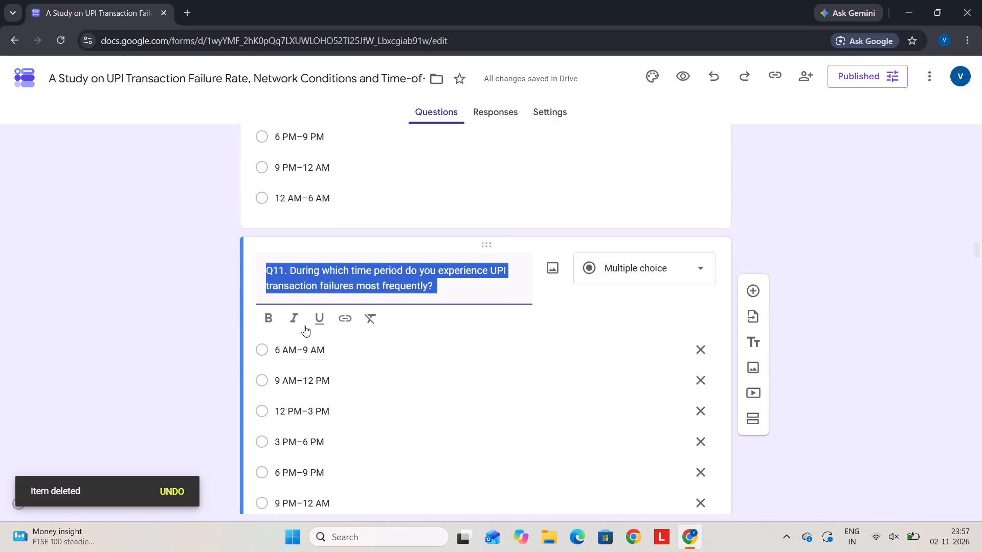
left_click(283, 280)
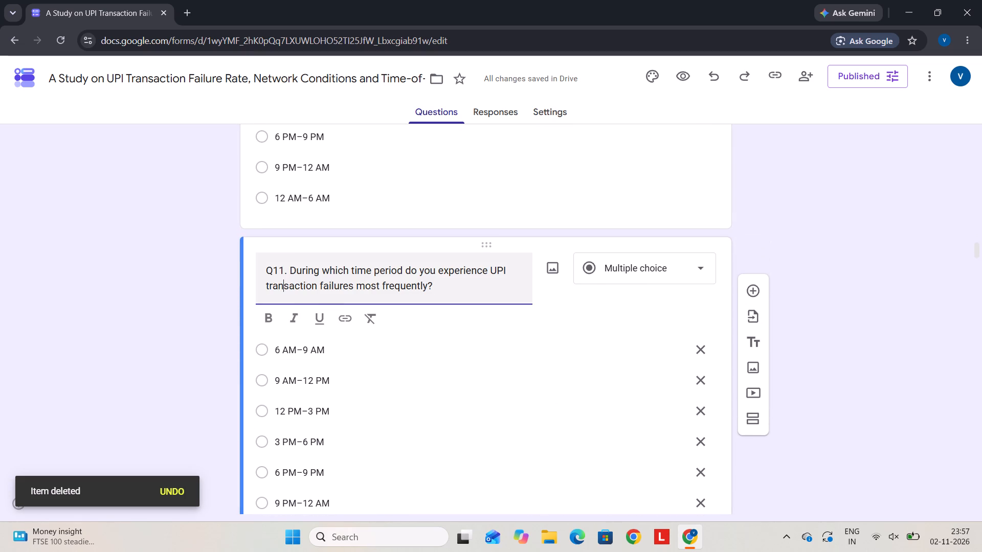
left_click(282, 268)
key("BackSpace")
key("BackSpace")
key("9")
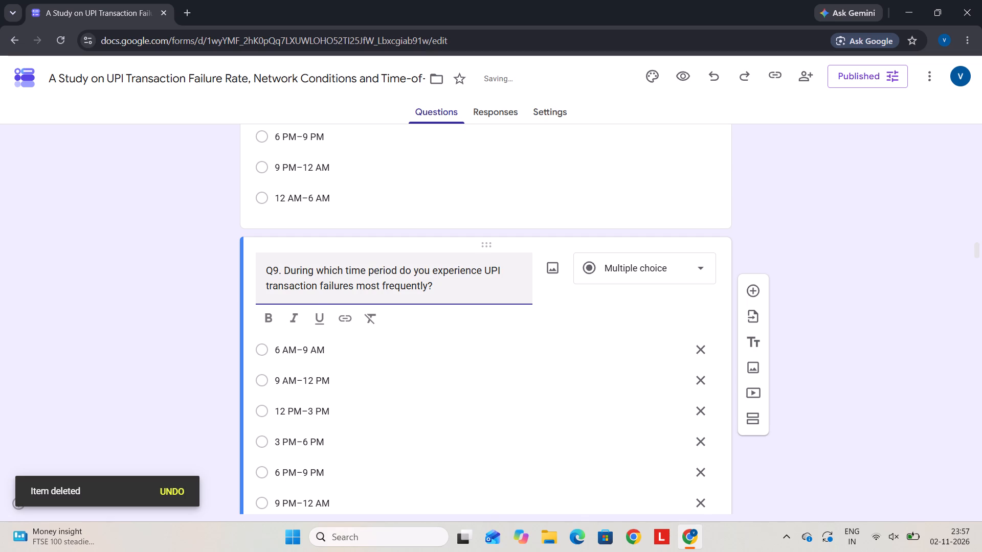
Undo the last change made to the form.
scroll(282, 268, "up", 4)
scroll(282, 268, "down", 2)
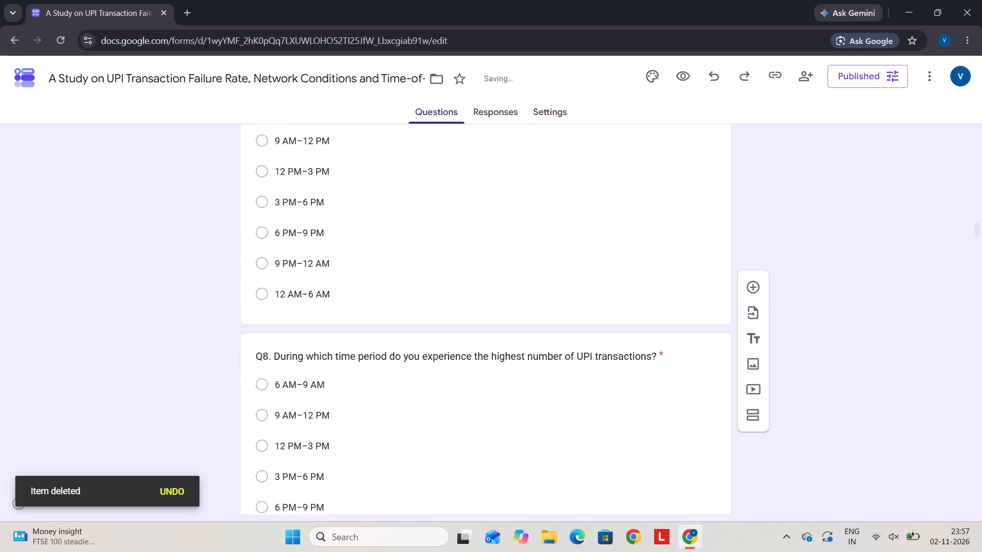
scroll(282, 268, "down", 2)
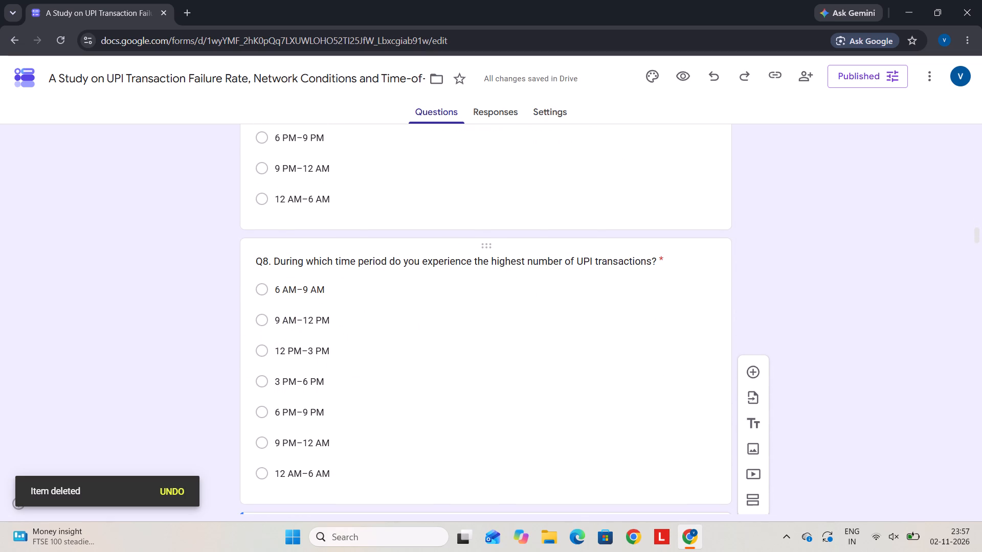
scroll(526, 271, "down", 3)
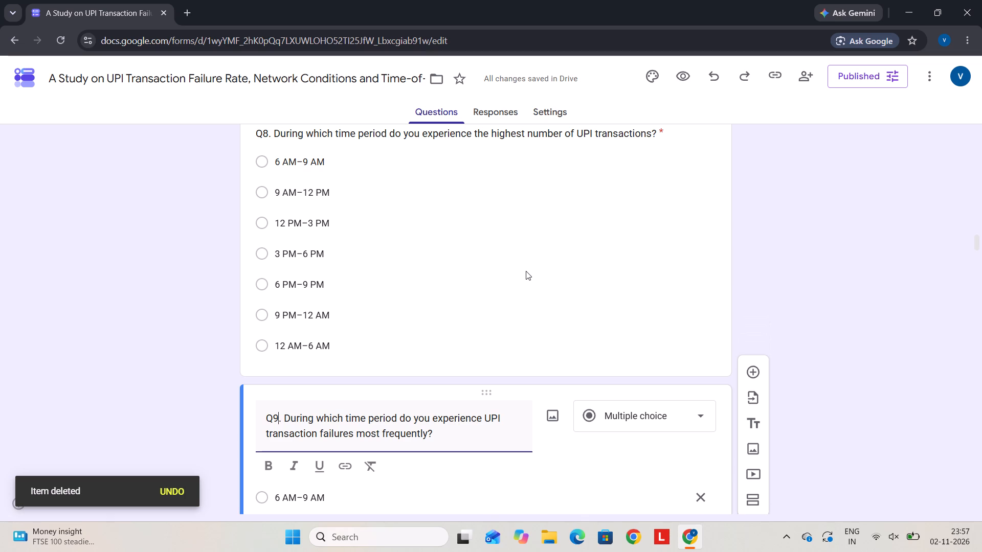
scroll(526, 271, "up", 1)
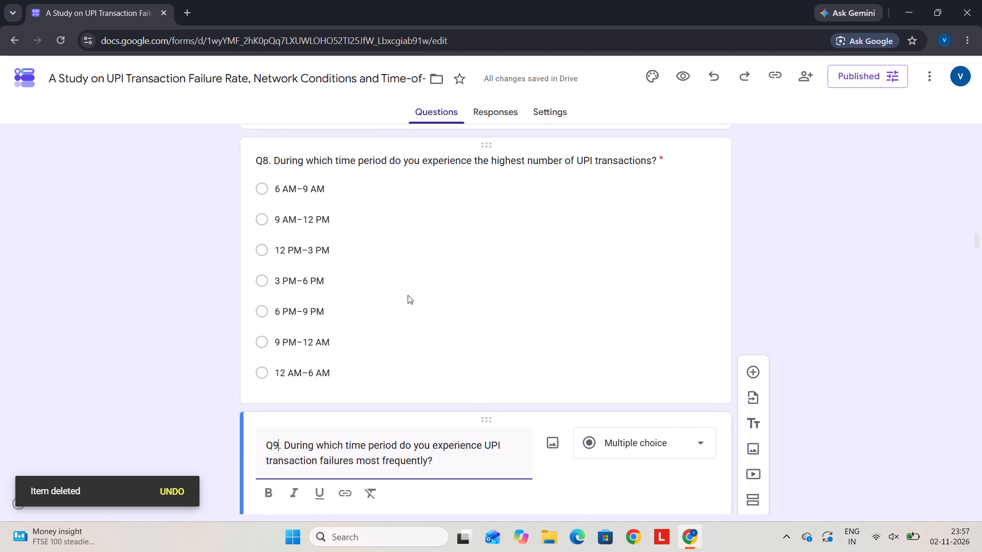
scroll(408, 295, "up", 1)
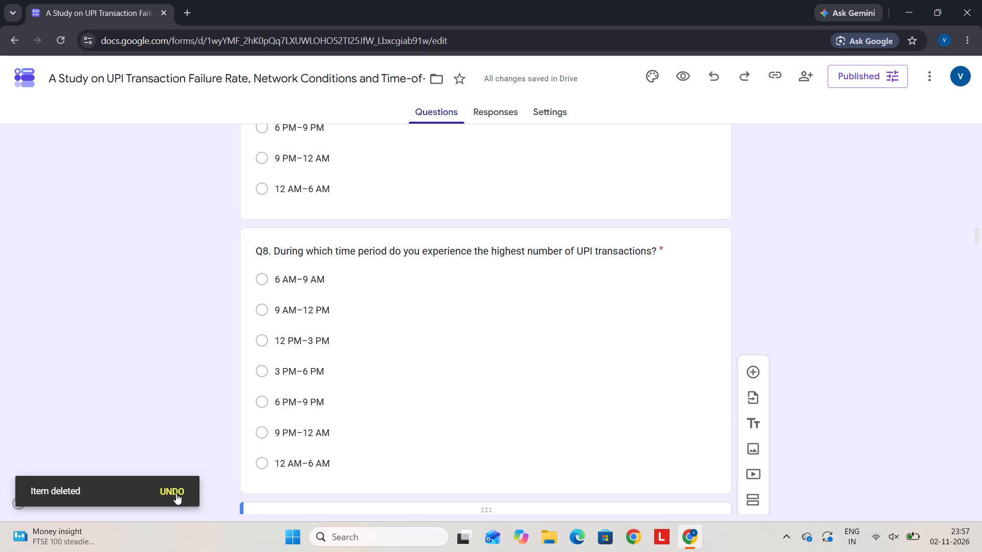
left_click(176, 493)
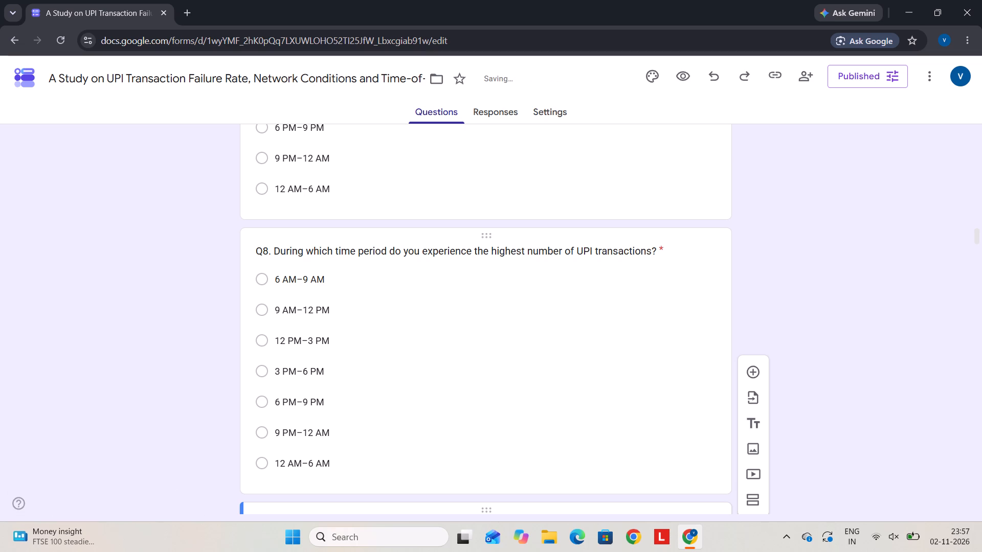
Enter the missing number 9 in the transaction failures question's title so it reads Q9.
scroll(407, 275, "down", 4)
scroll(407, 275, "up", 2)
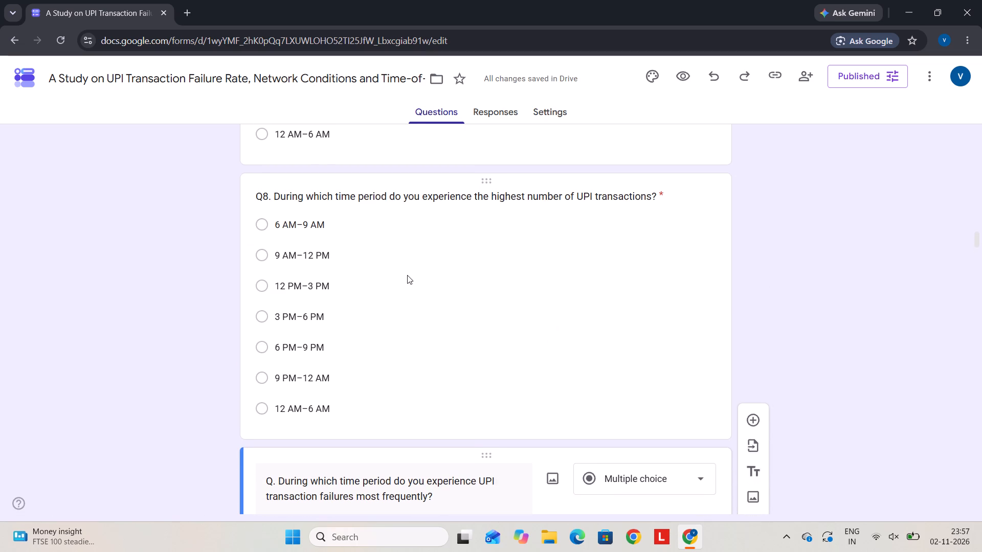
scroll(407, 275, "down", 2)
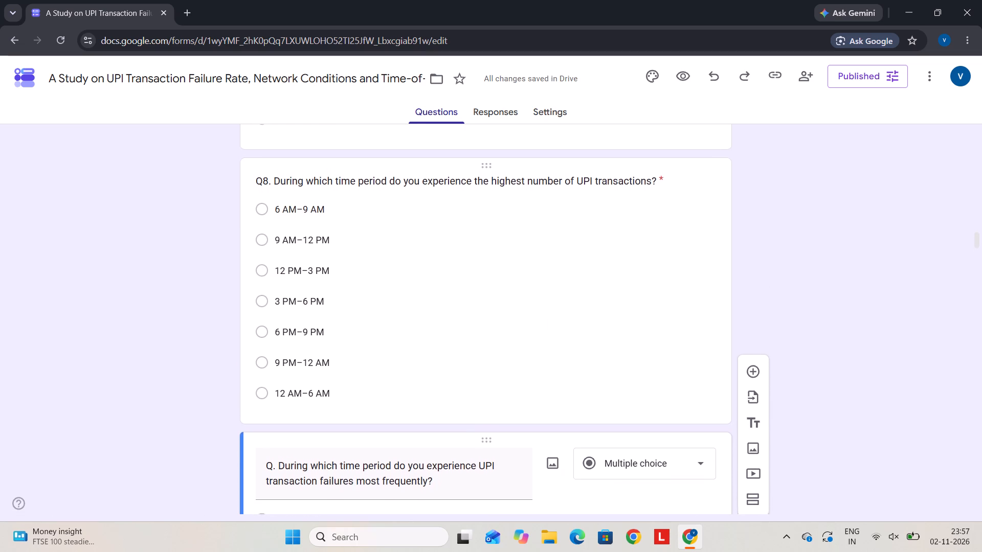
scroll(407, 275, "down", 1)
left_click(274, 402)
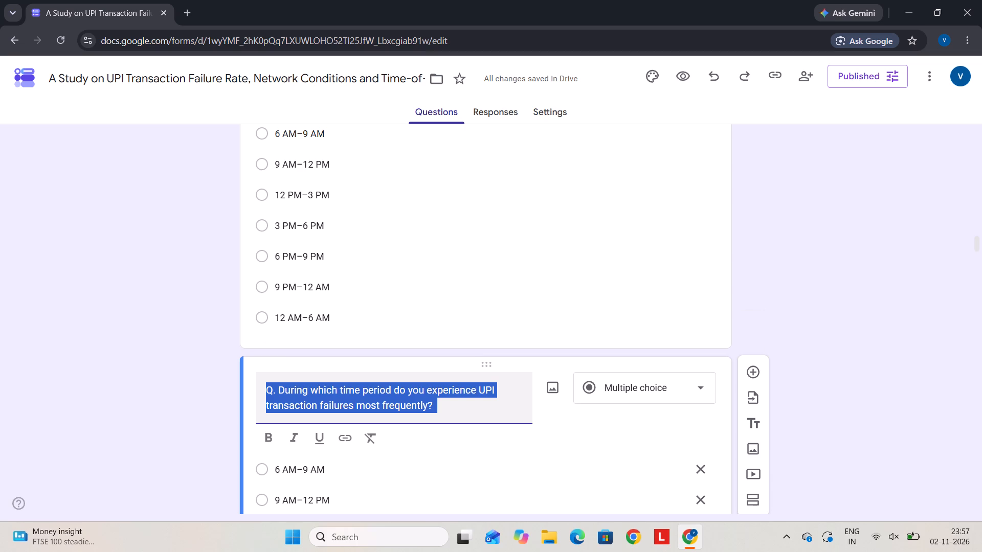
left_click(273, 387)
key("9")
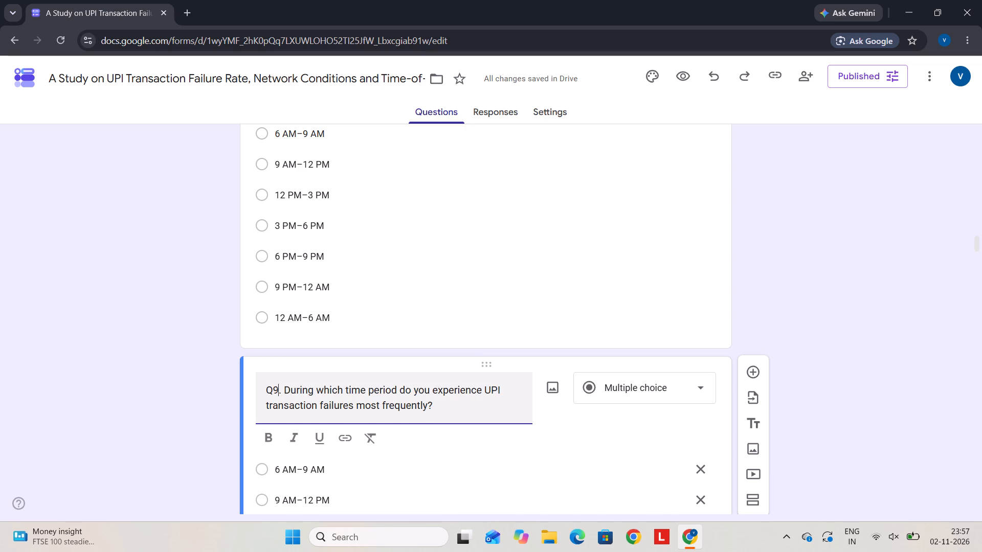
Review the numbering of the questions from Q8 through the start of the UPI Transaction Failure section.
scroll(318, 434, "up", 2)
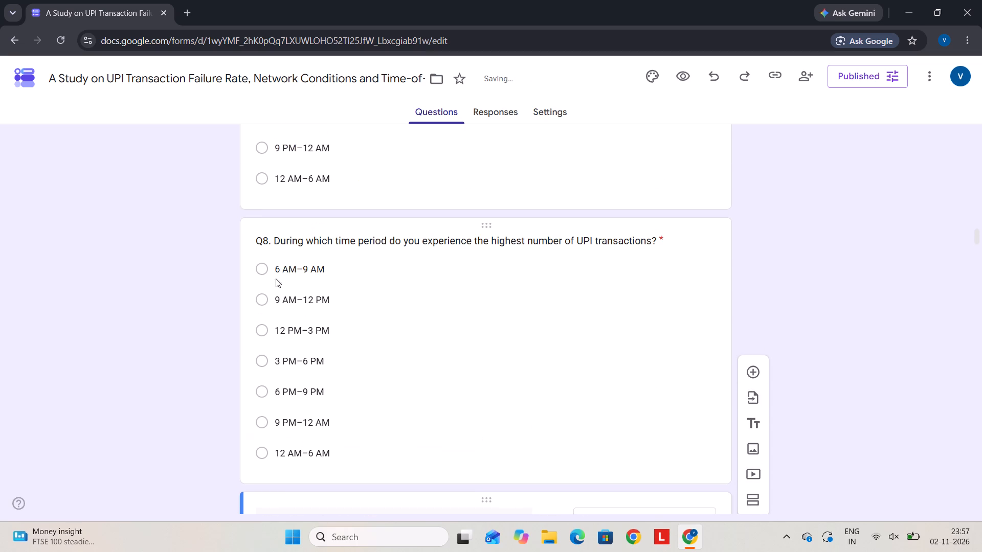
scroll(585, 273, "down", 3)
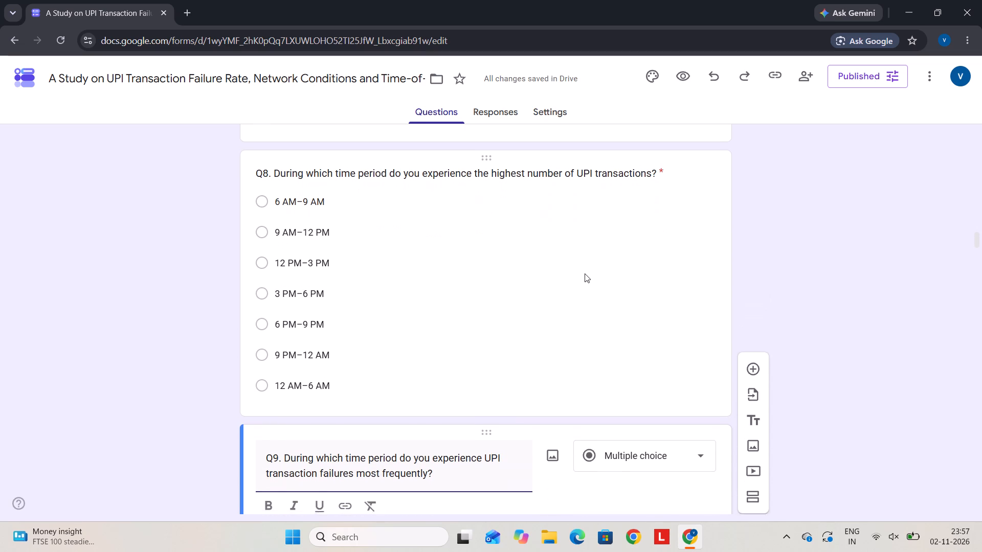
scroll(585, 273, "down", 1)
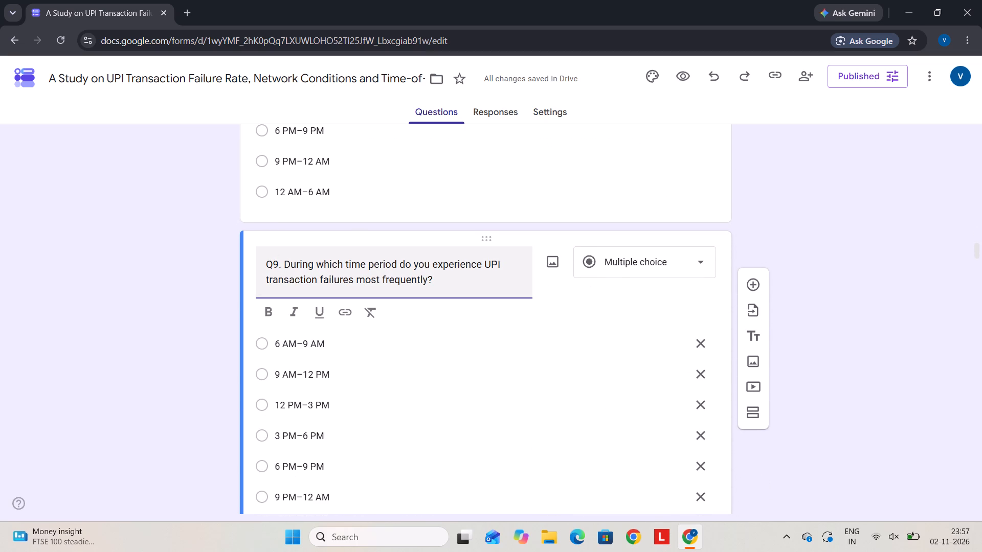
scroll(404, 293, "down", 7)
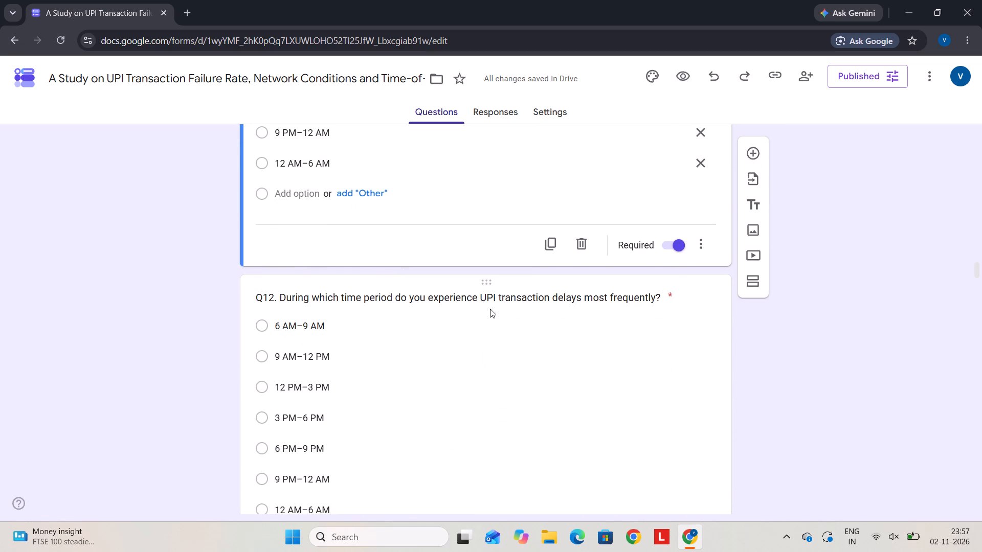
scroll(277, 348, "down", 4)
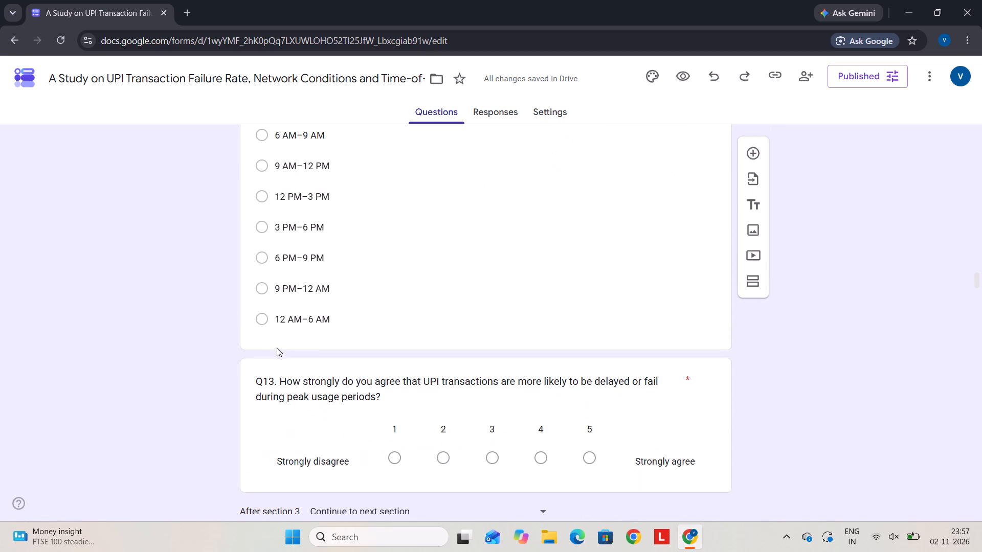
scroll(277, 348, "down", 5)
scroll(277, 348, "up", 1)
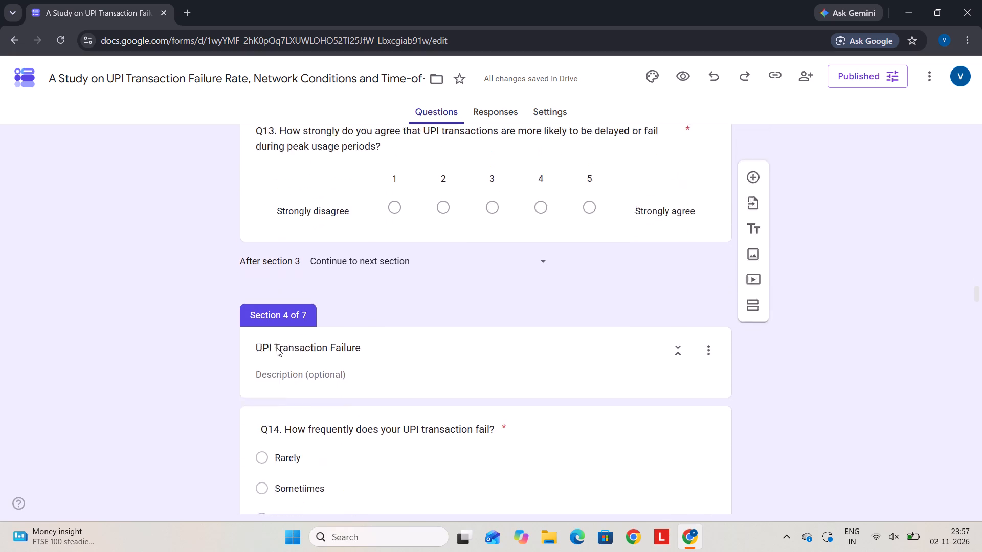
Renumber the Q12 question about when UPI transaction delays occur most frequently as Q10.
scroll(277, 348, "up", 9)
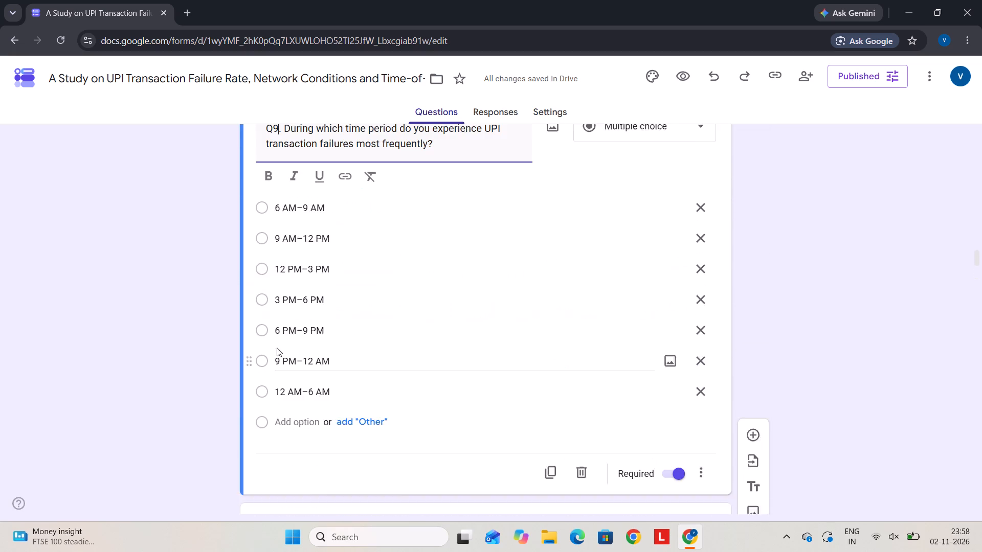
scroll(277, 348, "up", 1)
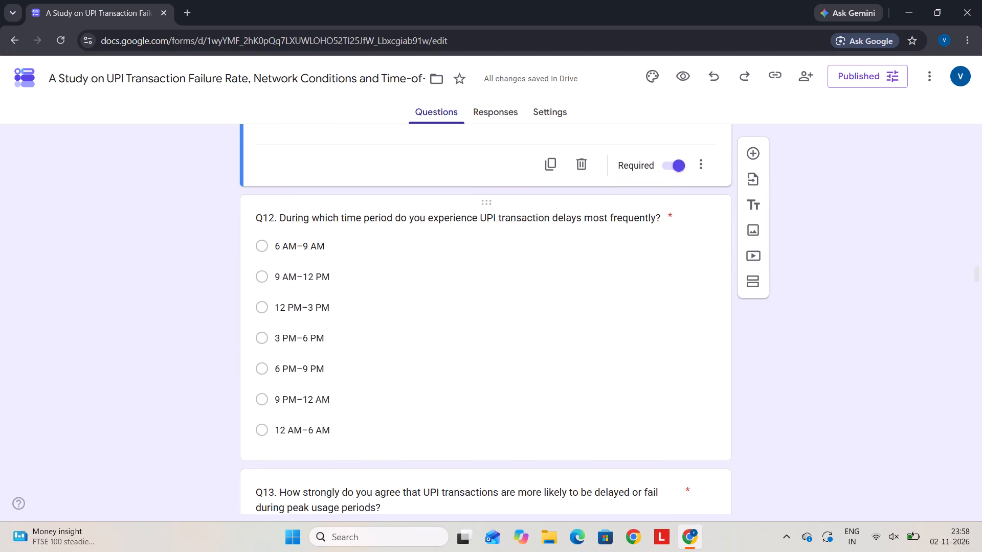
left_click(277, 215)
left_click_drag(287, 121, 278, 166)
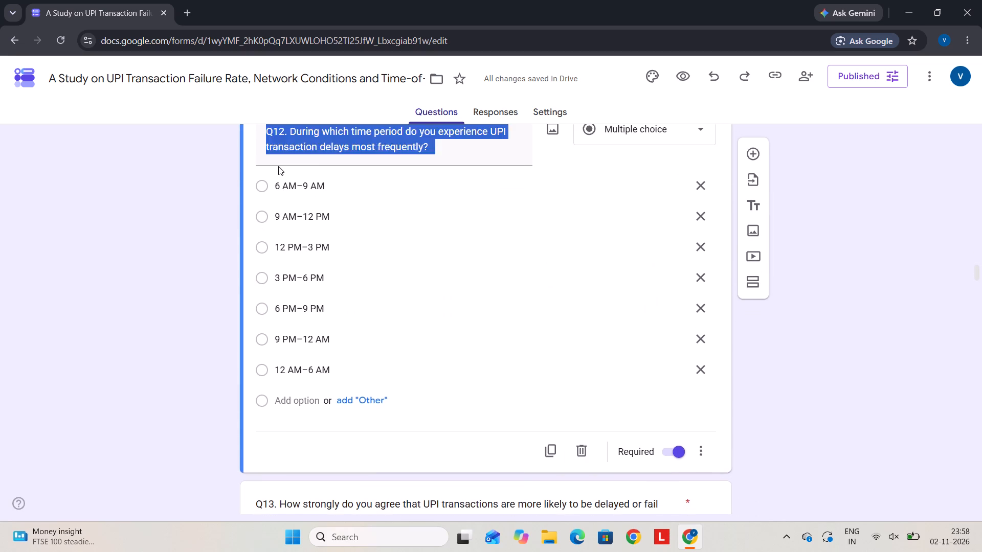
left_click_drag(278, 166, 284, 140)
left_click(284, 131)
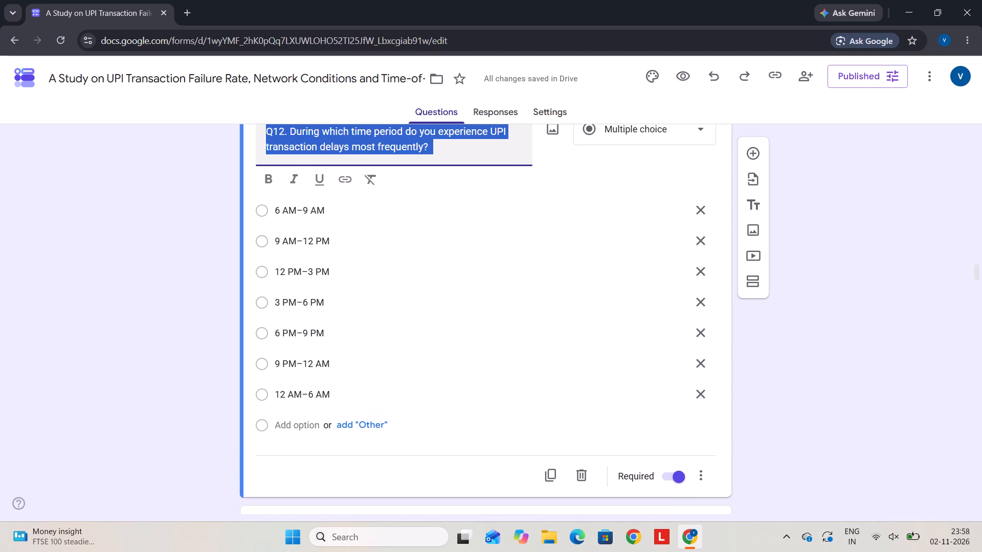
left_click(284, 131)
key("BackSpace")
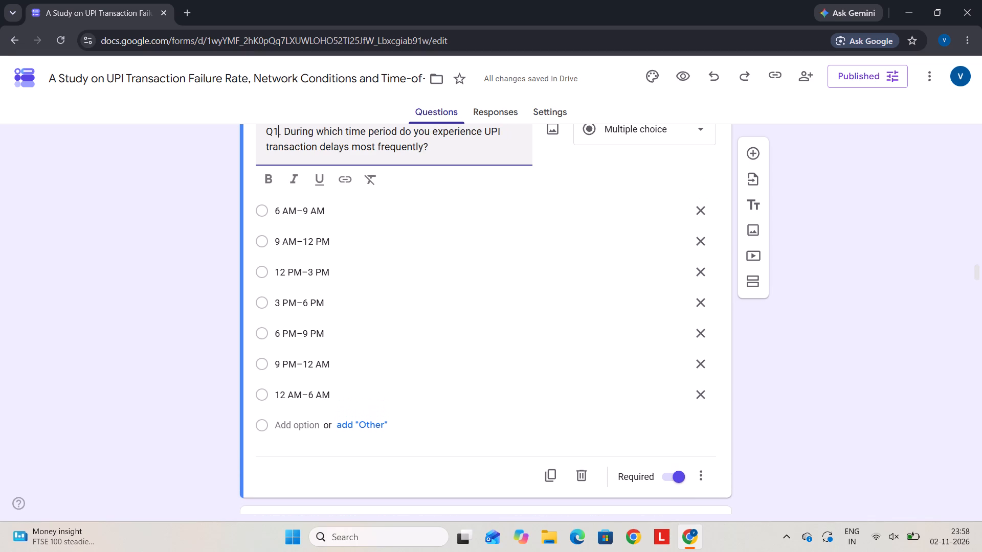
key("0")
Renumber the Q13 question about delays or failures during peak usage periods as Q11.
scroll(320, 143, "down", 6)
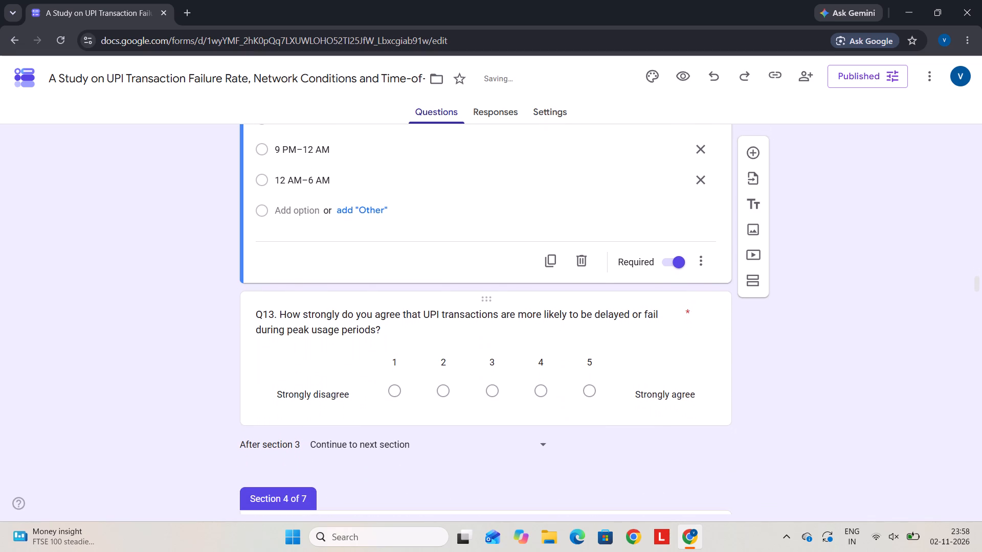
left_click(275, 312)
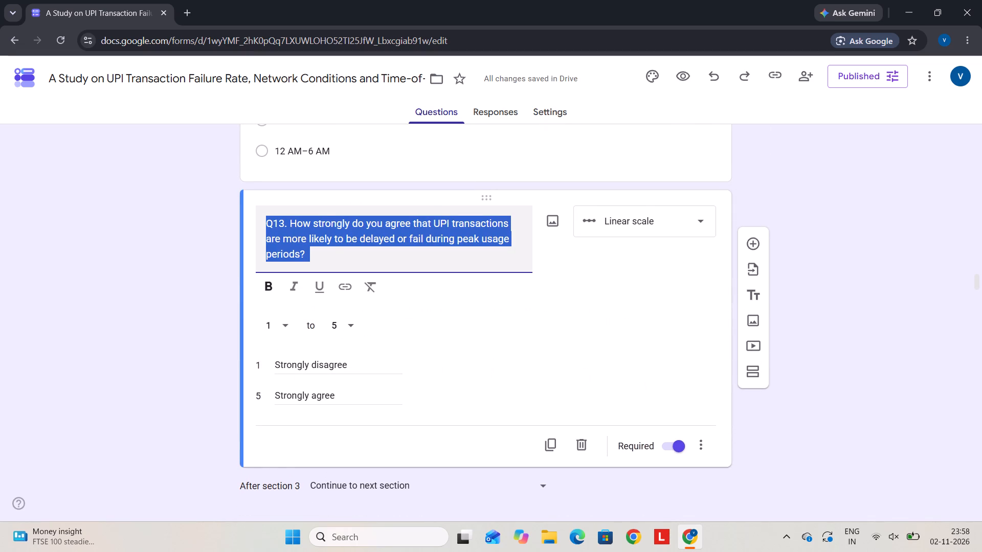
left_click(284, 224)
key("BackSpace")
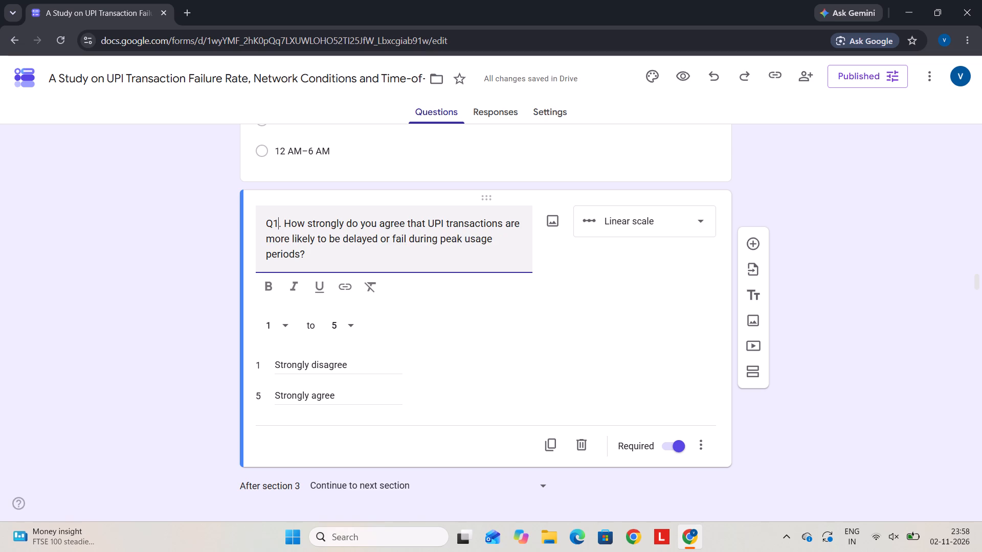
key("1")
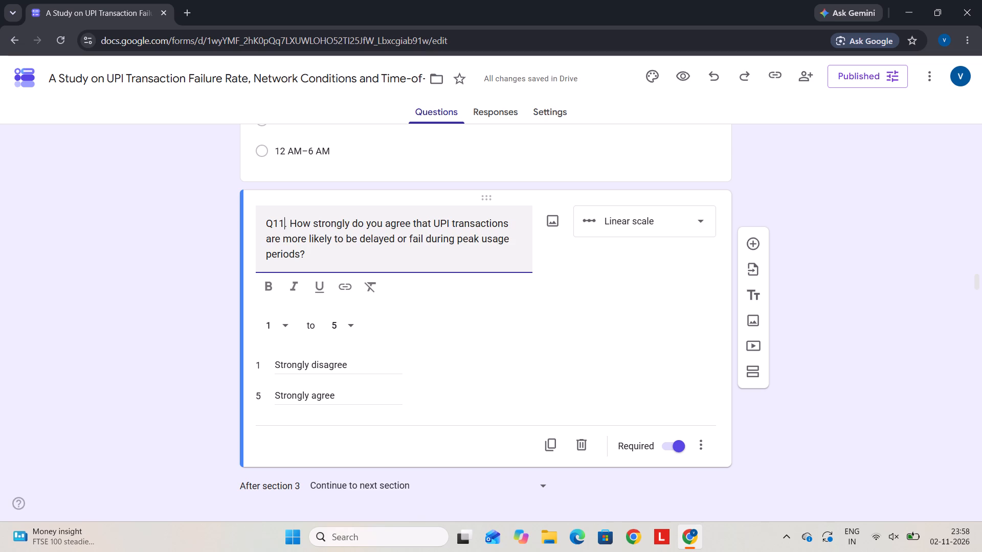
Change the label for scale value 1 in the peak usage periods question to Strongly Agree.
scroll(284, 224, "down", 3)
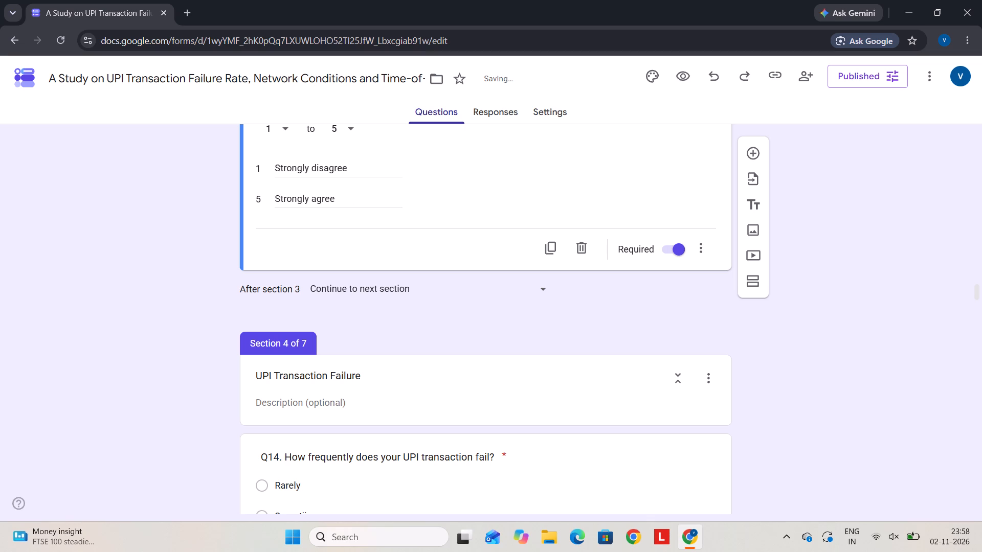
left_click(328, 167)
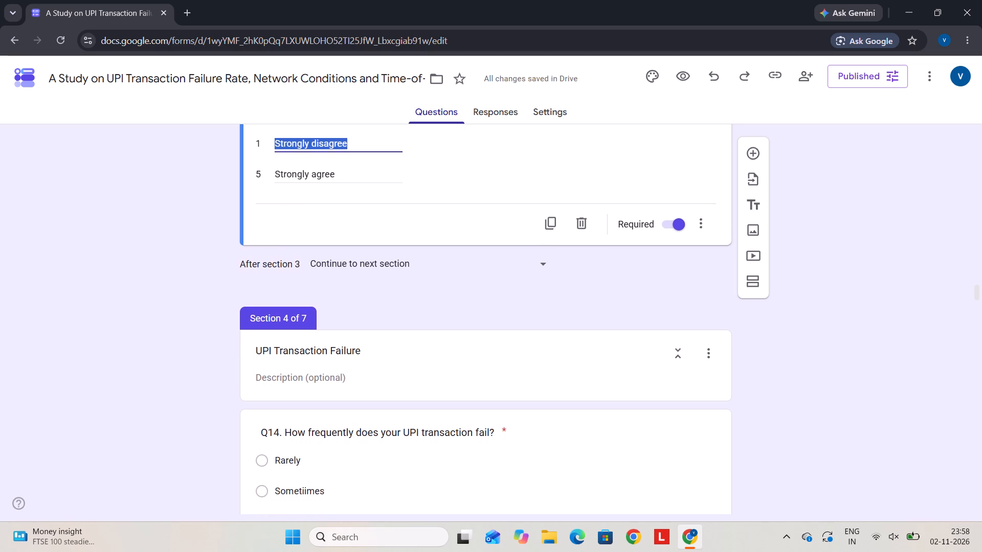
left_click(330, 141)
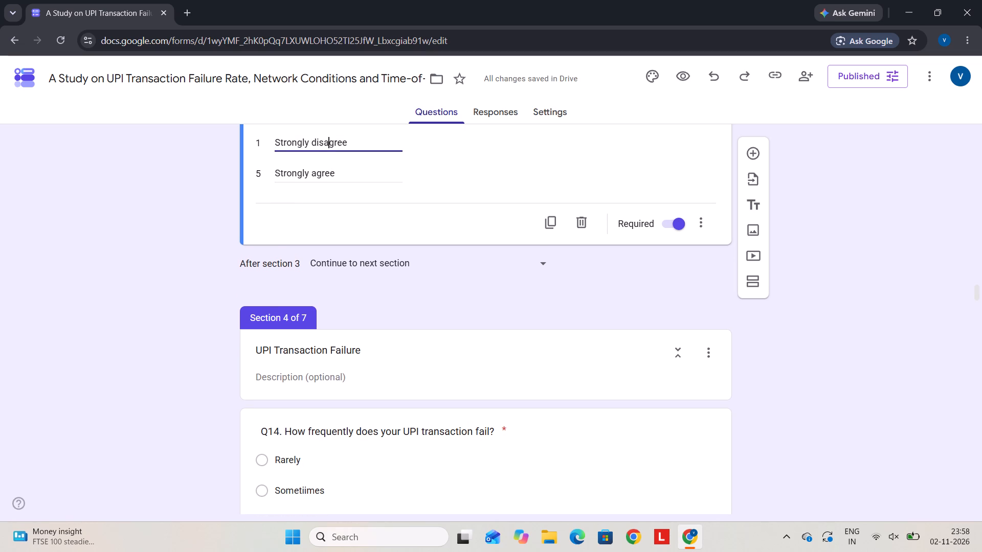
key("BackSpace")
key("BackSpace")
key("BackSpace")
key("BackSpace")
key("shift+a")
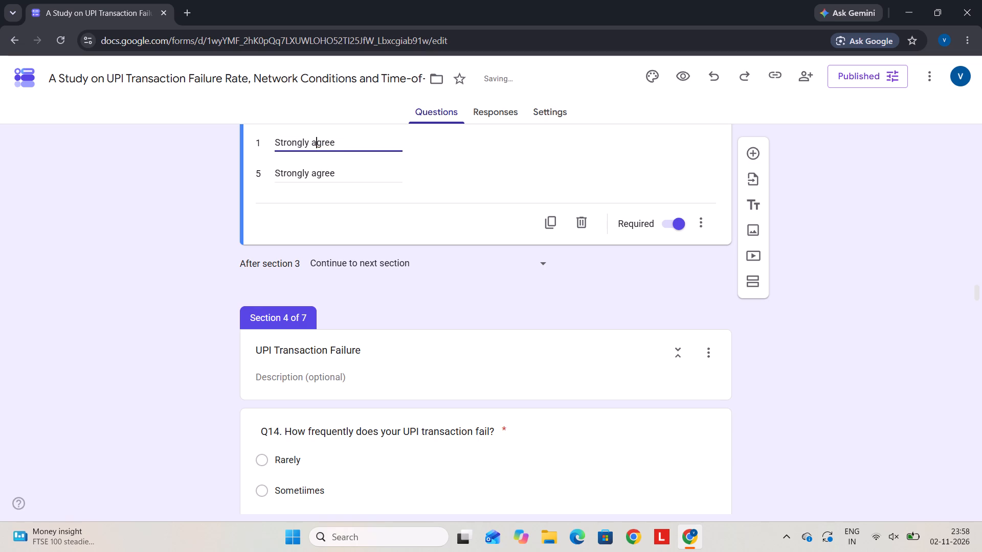
key("BackSpace")
key("a")
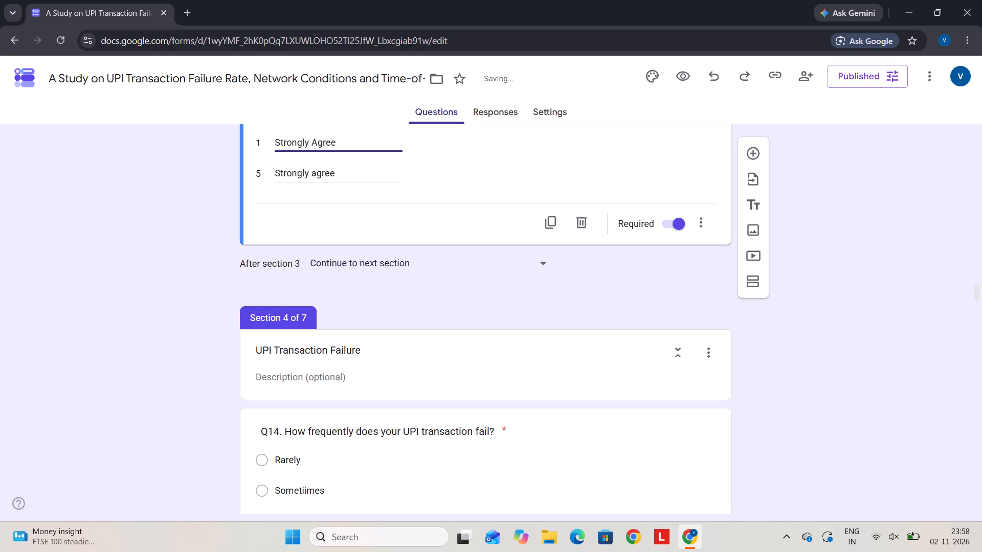
Change the label for scale value 5 in the peak usage periods question to Strongly Disagree.
left_click(314, 176)
left_click(314, 176)
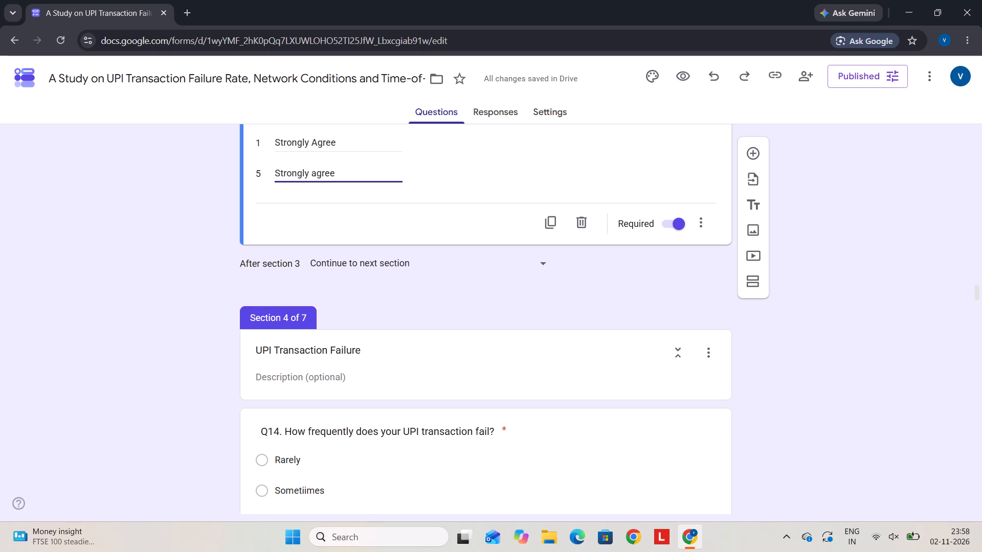
key("d")
key("i")
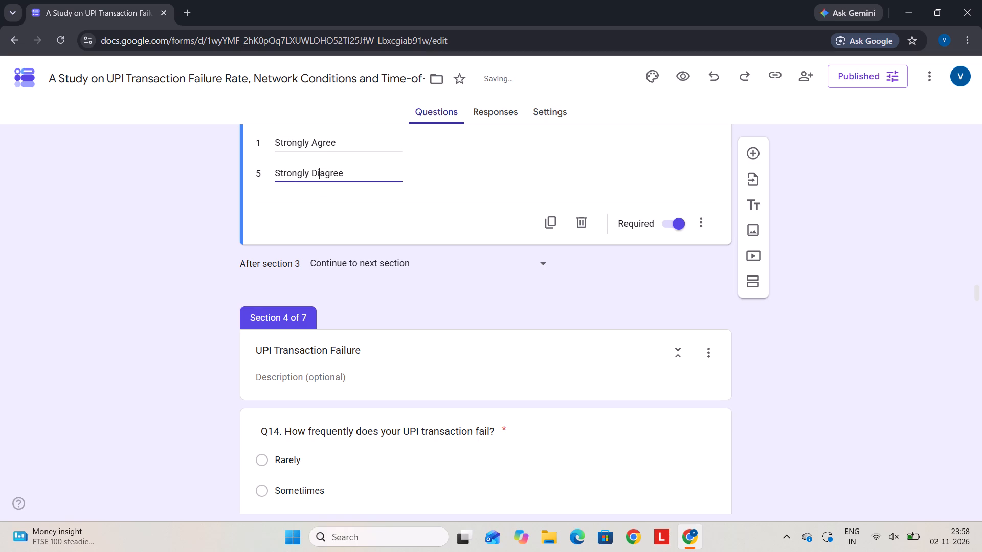
key("a")
key("BackSpace")
key("s")
Move the text Very frequently from the last option of Q14 to the end of its Rarely option.
scroll(337, 205, "down", 4)
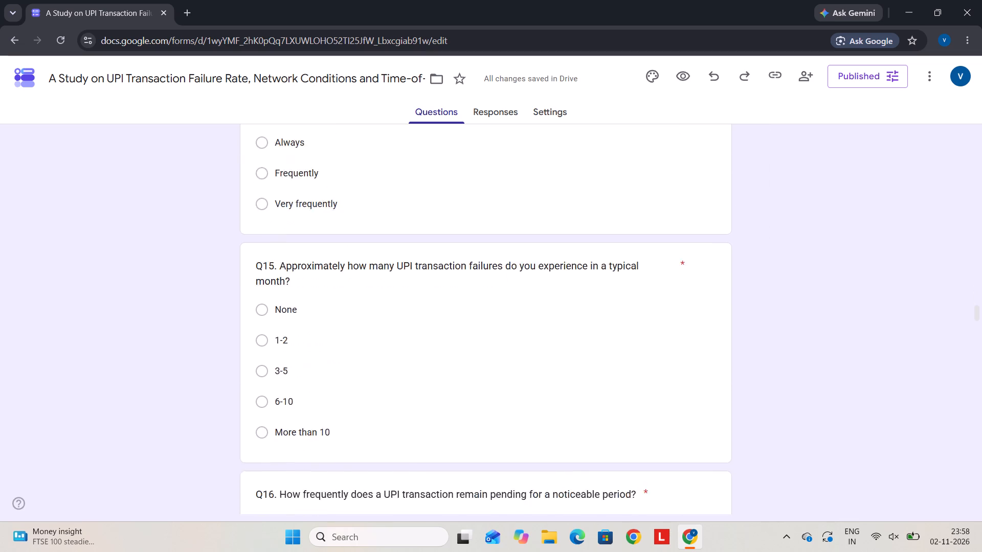
scroll(333, 211, "up", 5)
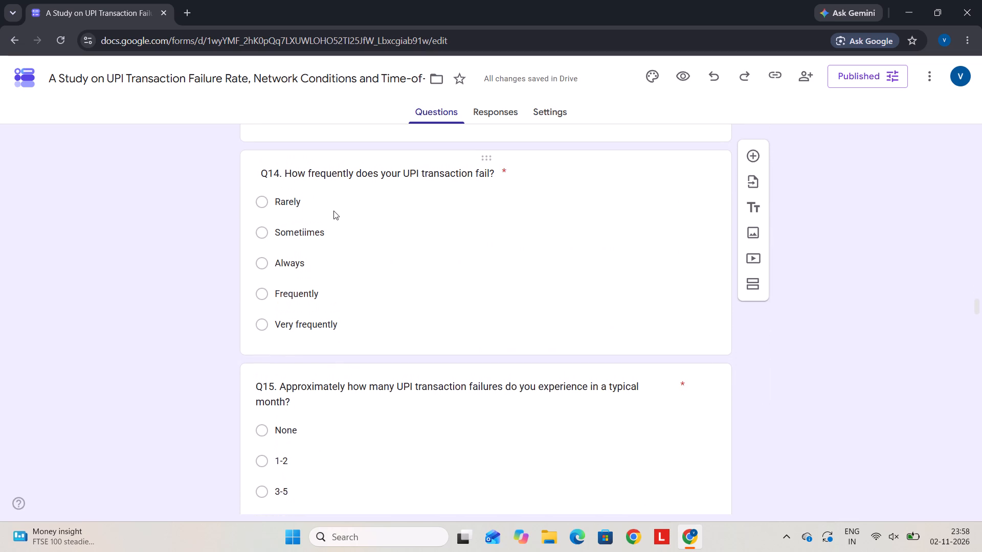
scroll(333, 211, "up", 1)
left_click(358, 315)
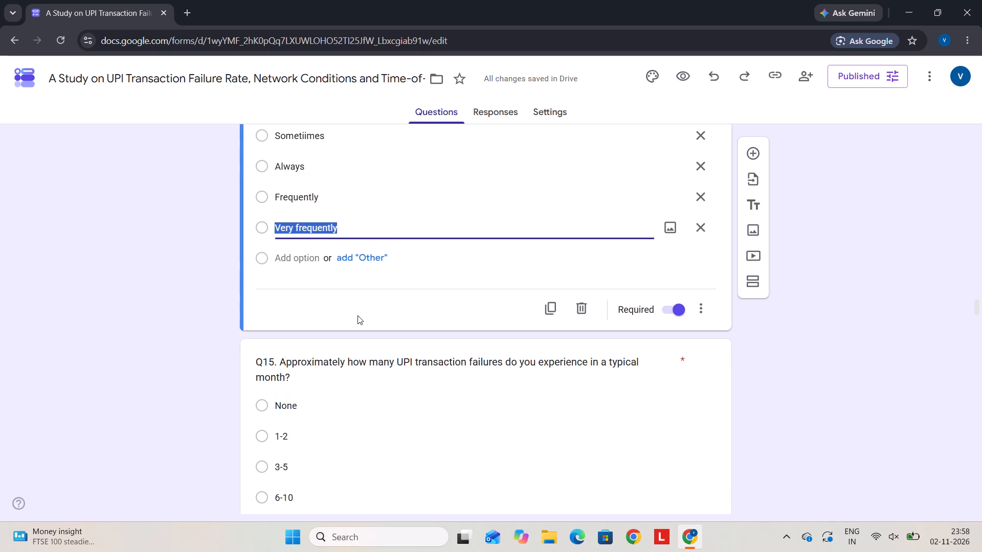
scroll(343, 264, "up", 2)
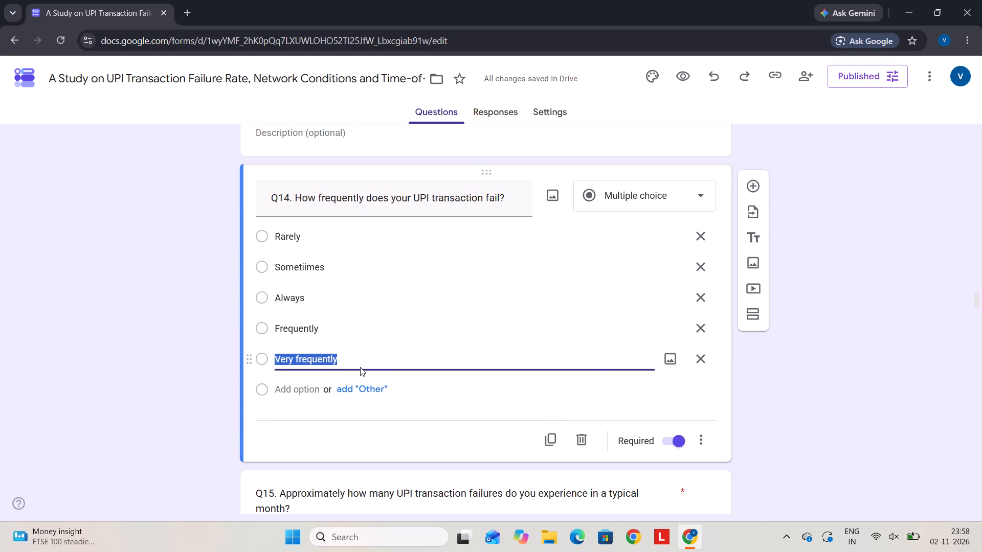
left_click_drag(347, 362, 338, 238)
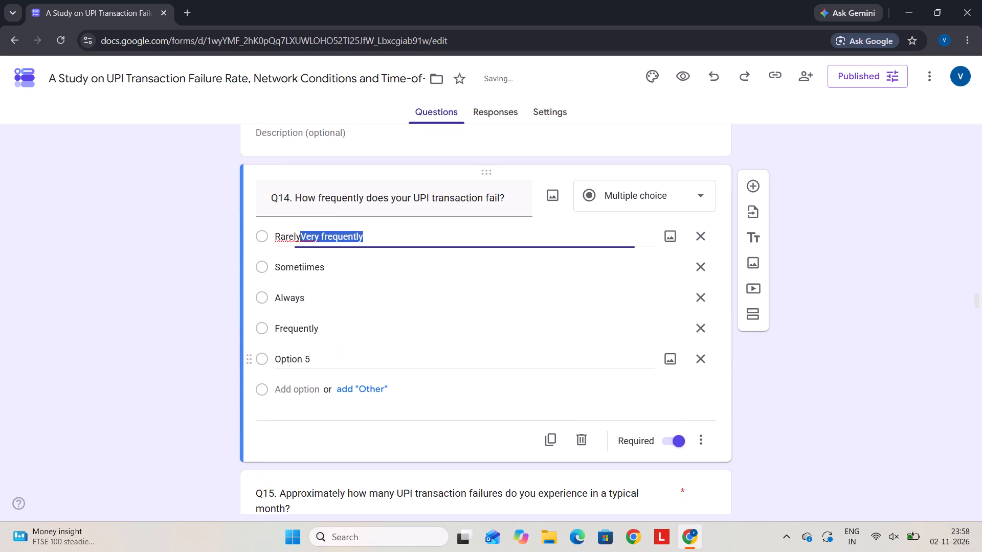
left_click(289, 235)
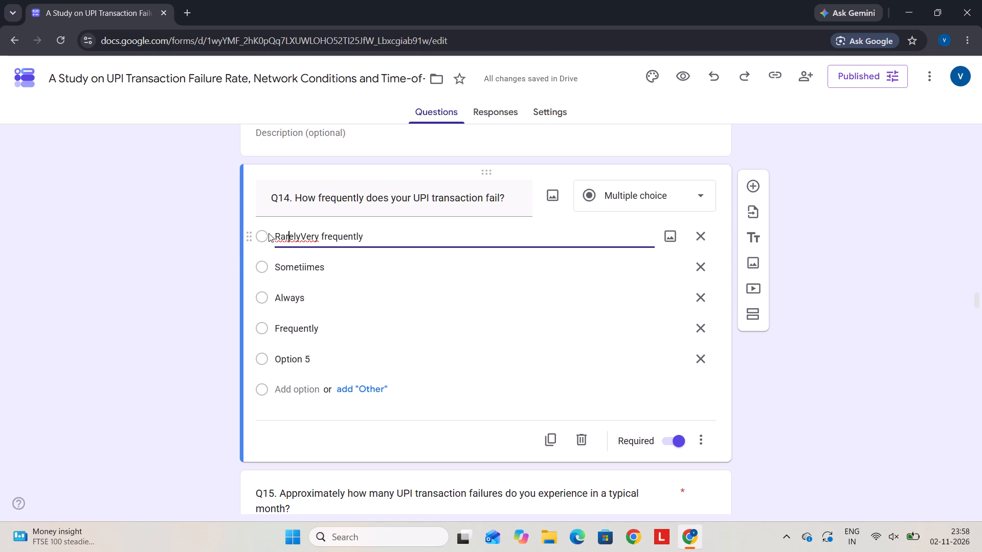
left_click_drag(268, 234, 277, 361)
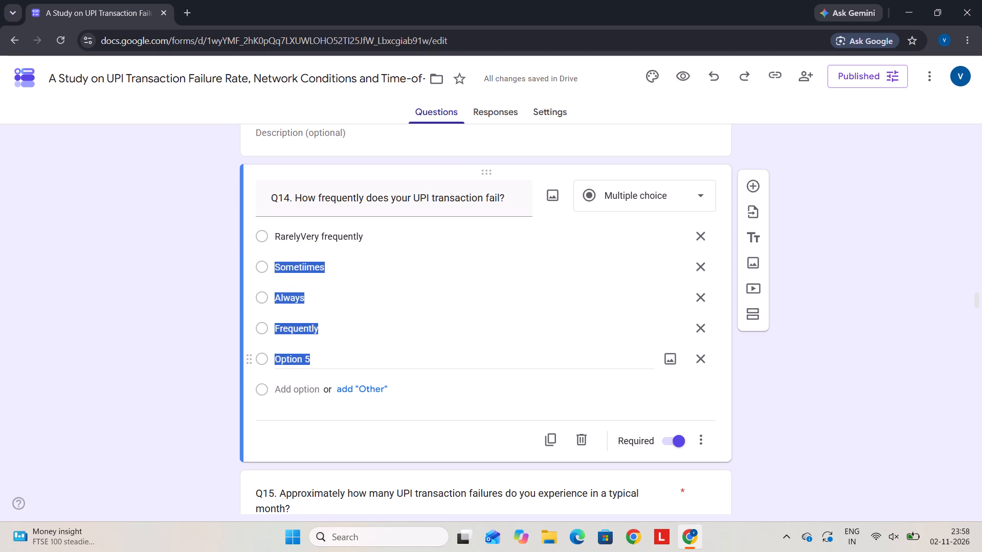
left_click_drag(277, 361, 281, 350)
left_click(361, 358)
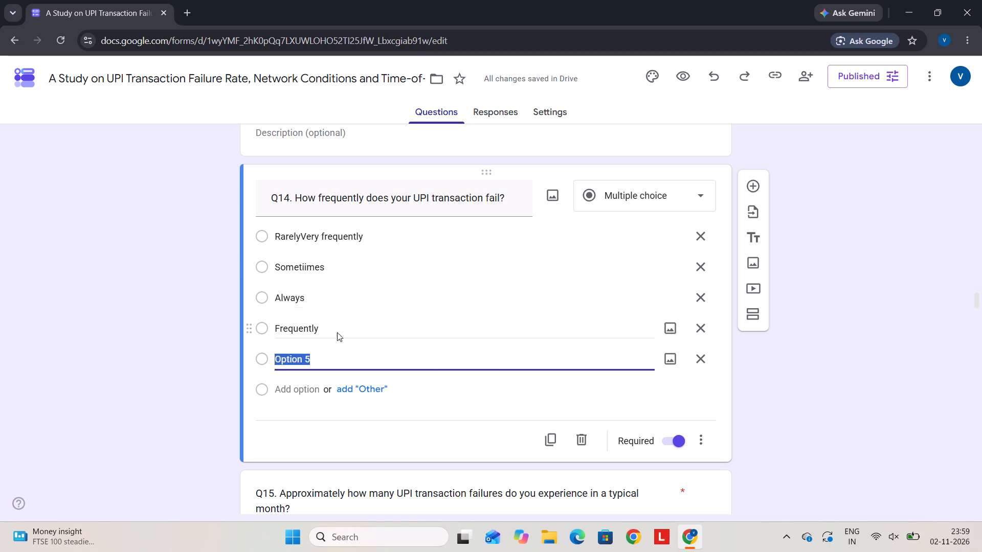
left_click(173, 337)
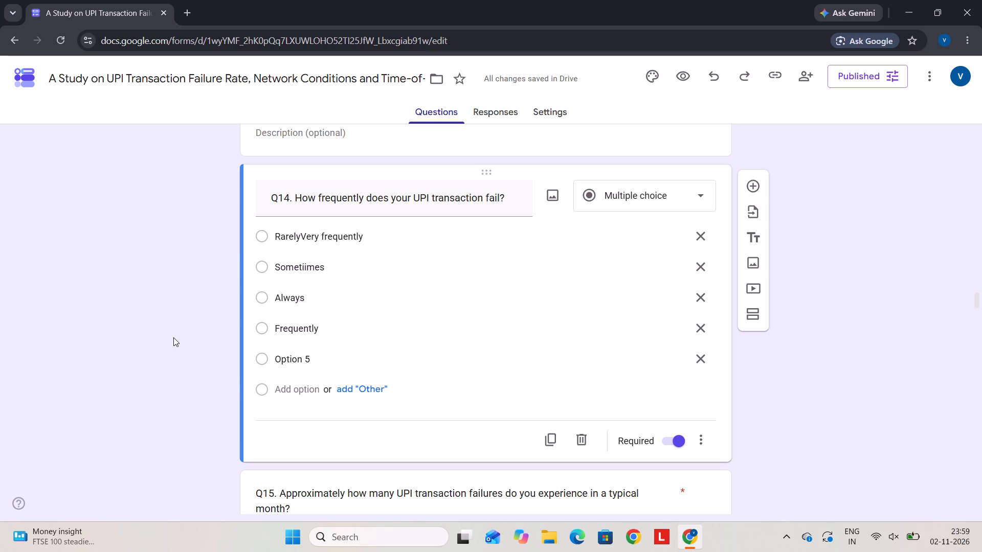
Move the text Rarely from the first option of Q14 to its last option, leaving Very frequently as the first.
left_click(299, 235)
left_click(299, 235)
double_click(299, 235)
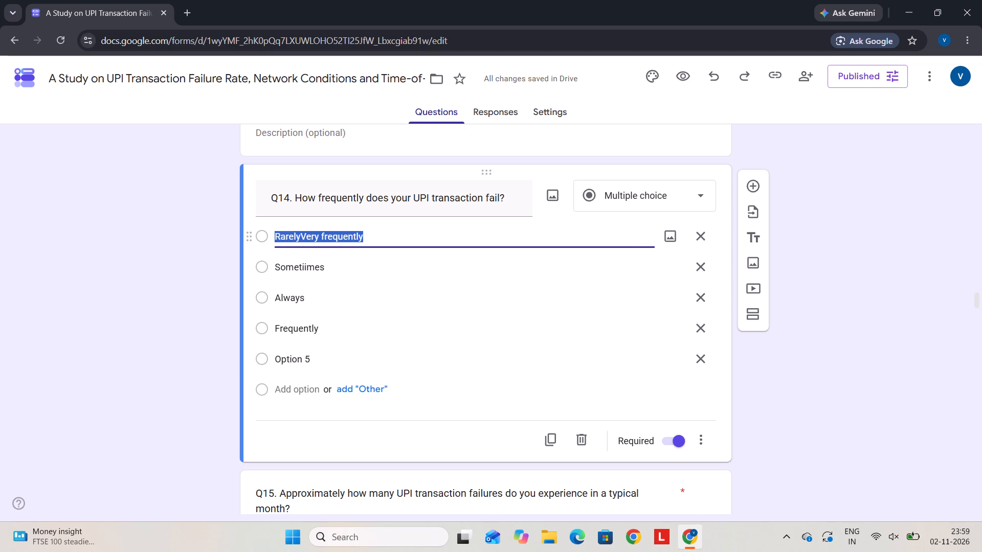
left_click(299, 235)
left_click(296, 235)
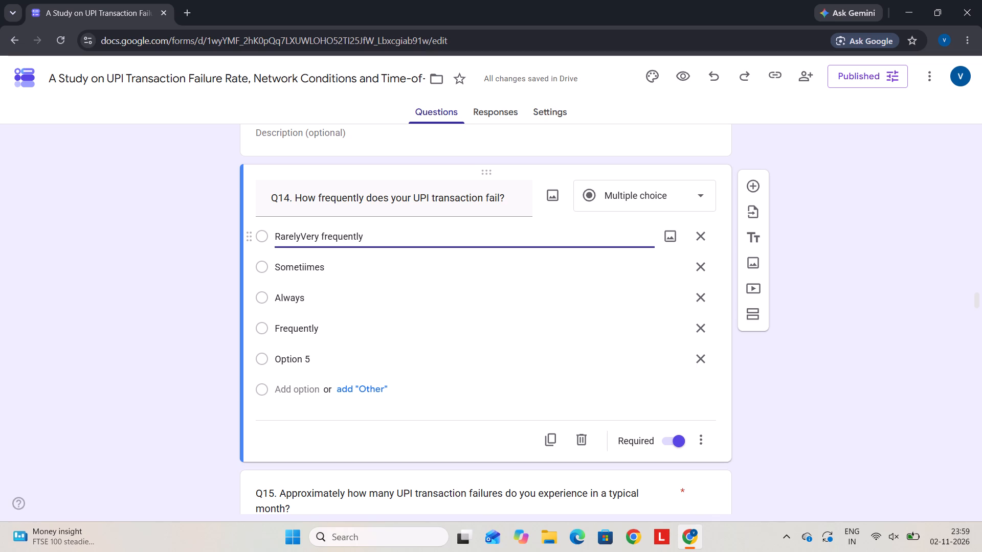
left_click_drag(301, 239, 273, 239)
key("ctrl+x")
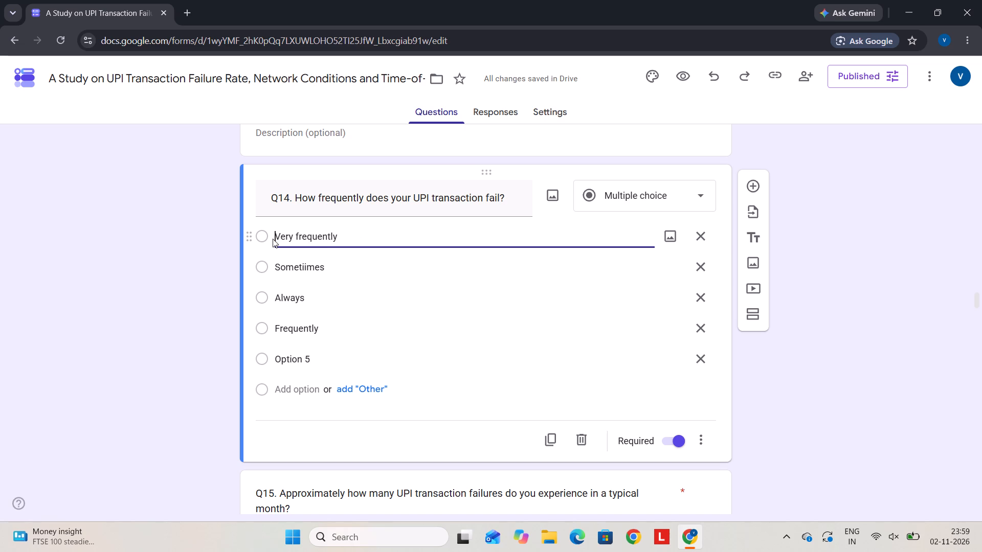
left_click(309, 356)
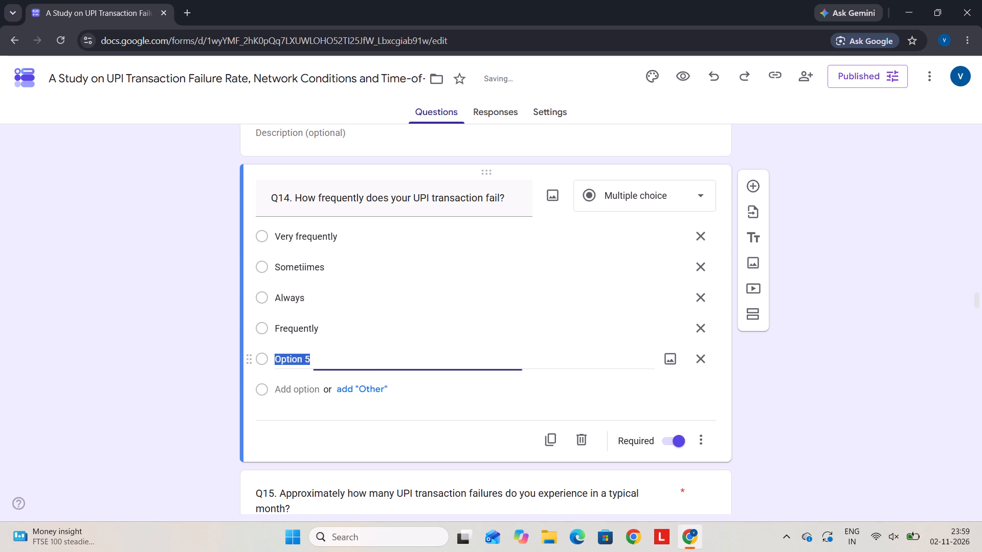
key("ctrl+v")
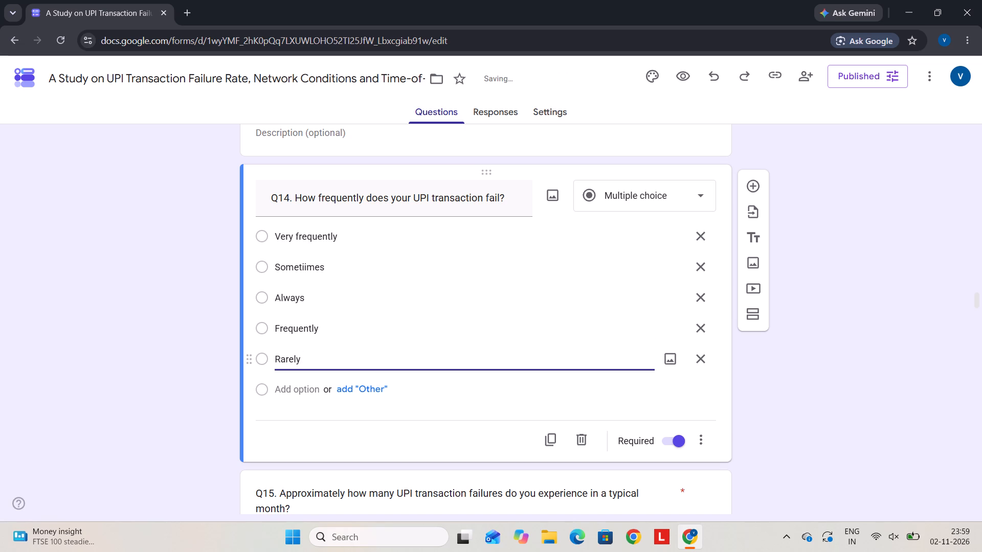
Move the text Frequently from the fourth option of Q14 to the end of its second option.
left_click(339, 330)
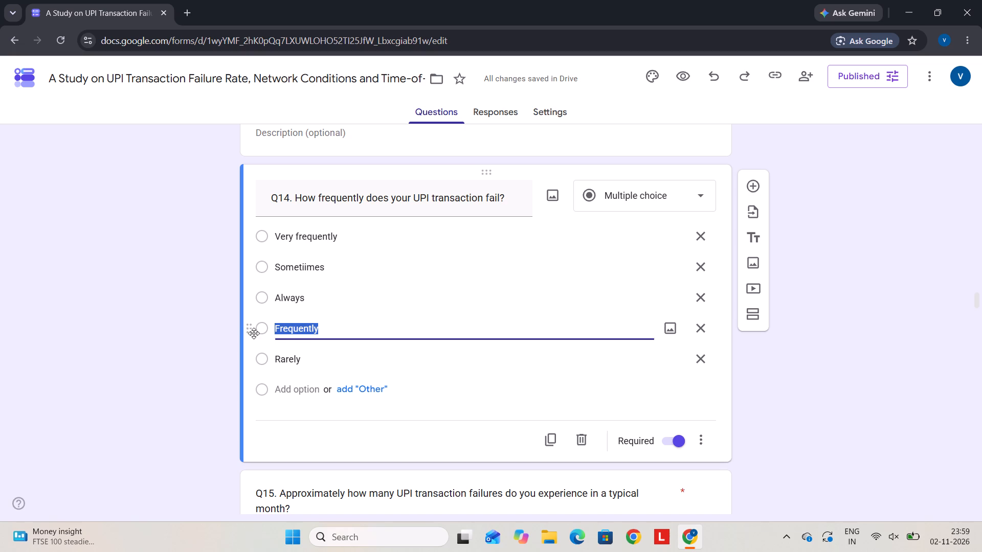
left_click_drag(264, 325, 260, 277)
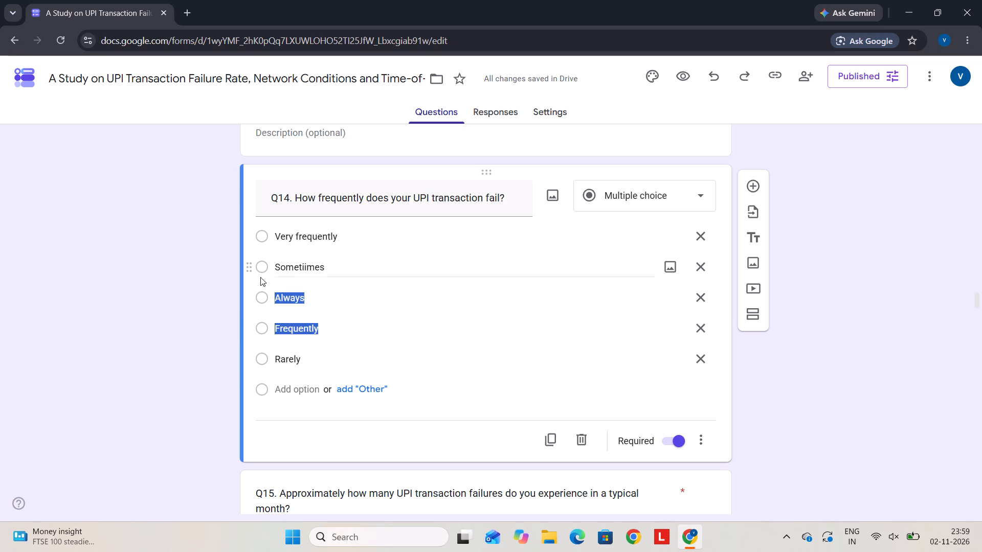
left_click_drag(260, 277, 283, 326)
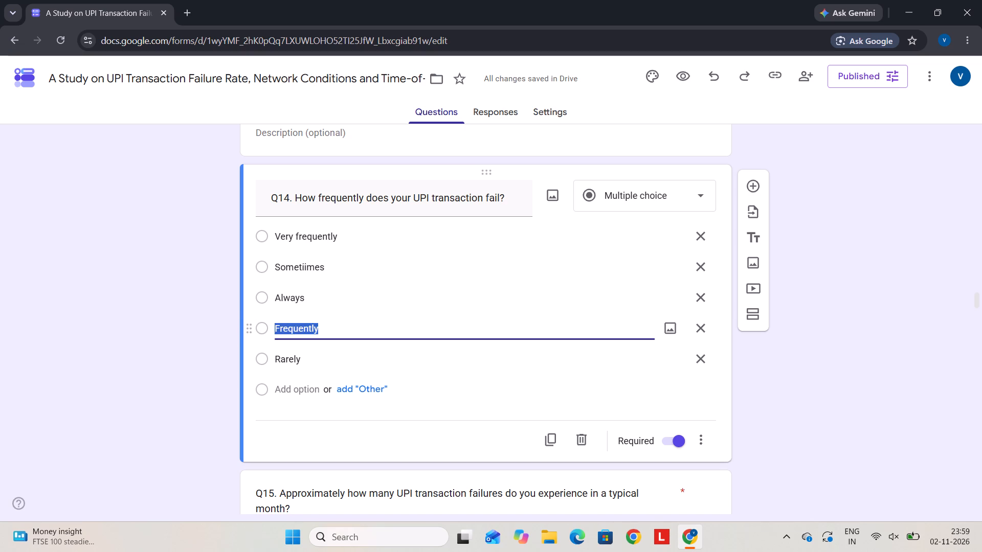
left_click(345, 330)
left_click(347, 326)
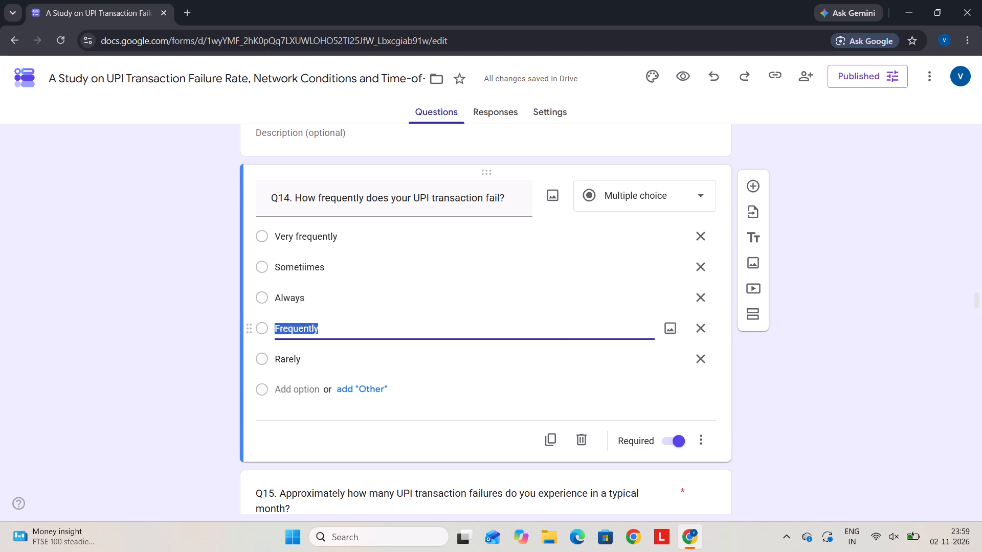
left_click(347, 326)
left_click_drag(347, 326, 310, 253)
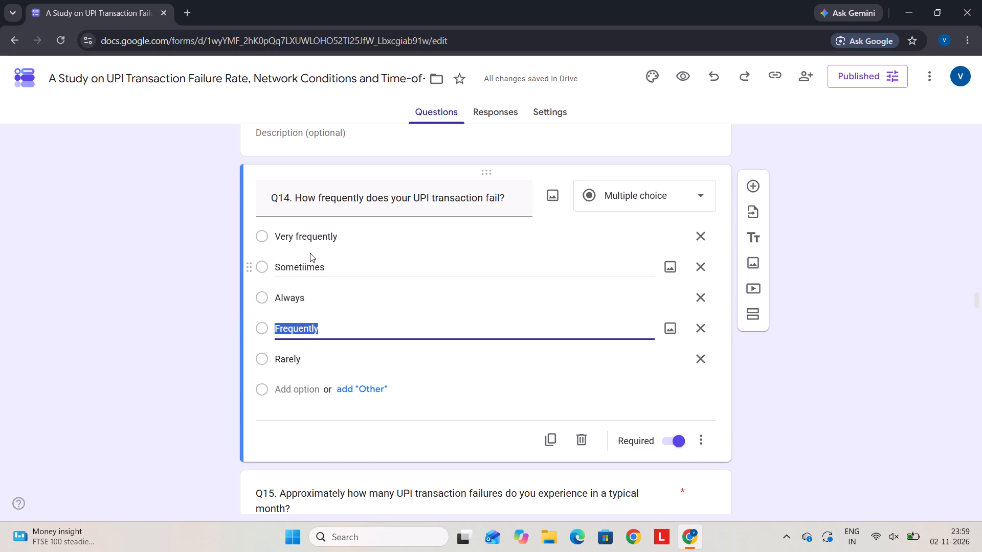
left_click_drag(310, 253, 310, 252)
left_click_drag(332, 332, 332, 256)
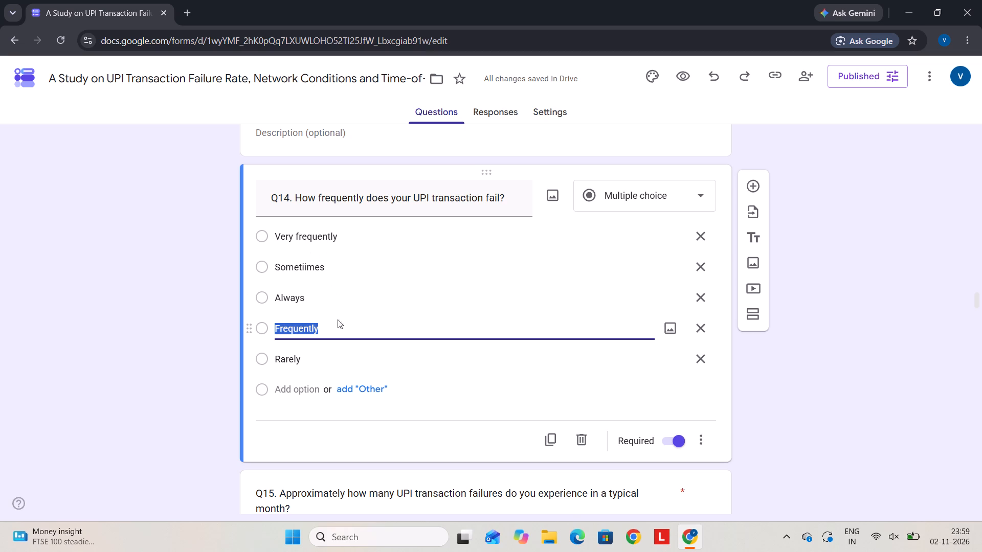
left_click_drag(338, 327, 340, 266)
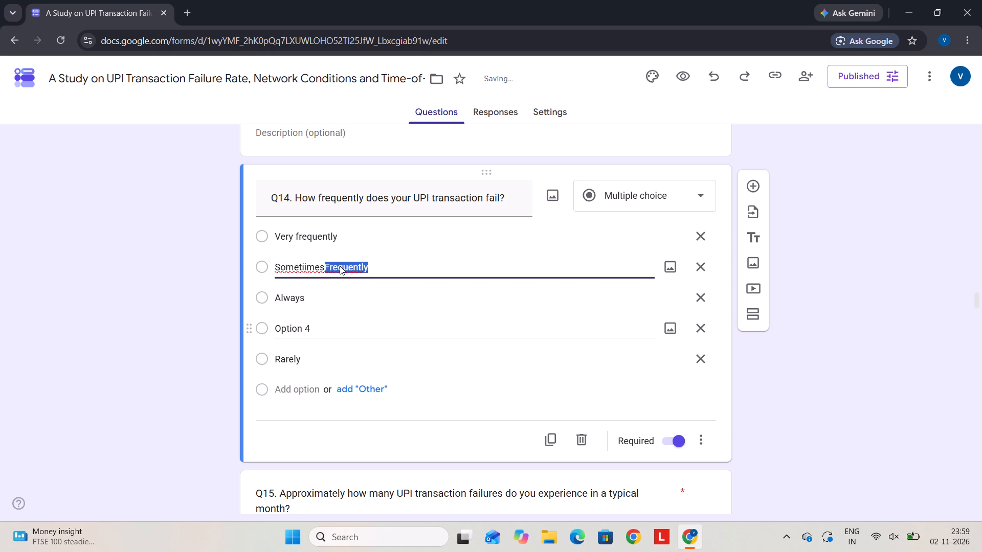
Move the text Sometiimes from the second option of Q14 to the fourth, leaving Frequently as the second.
left_click_drag(304, 268, 300, 377)
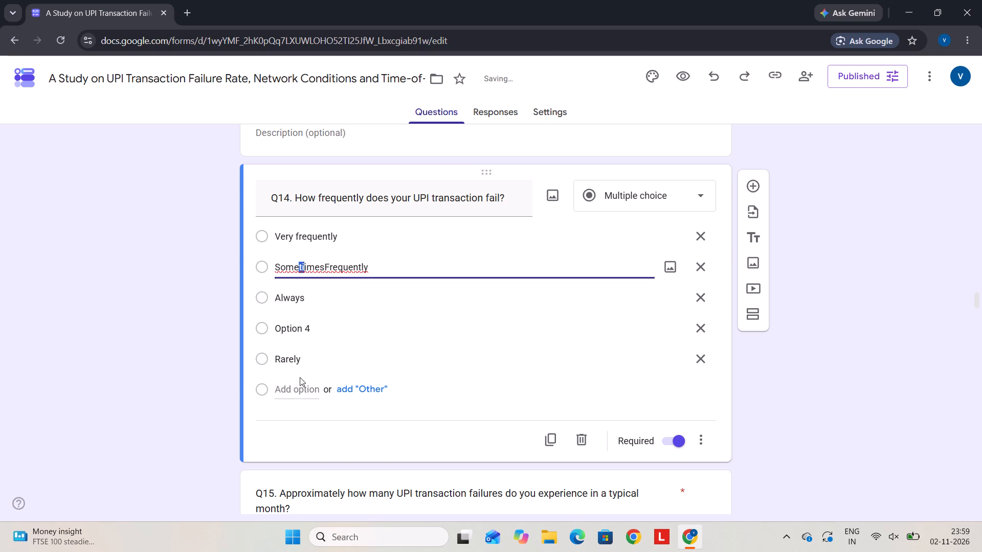
left_click_drag(300, 377, 305, 362)
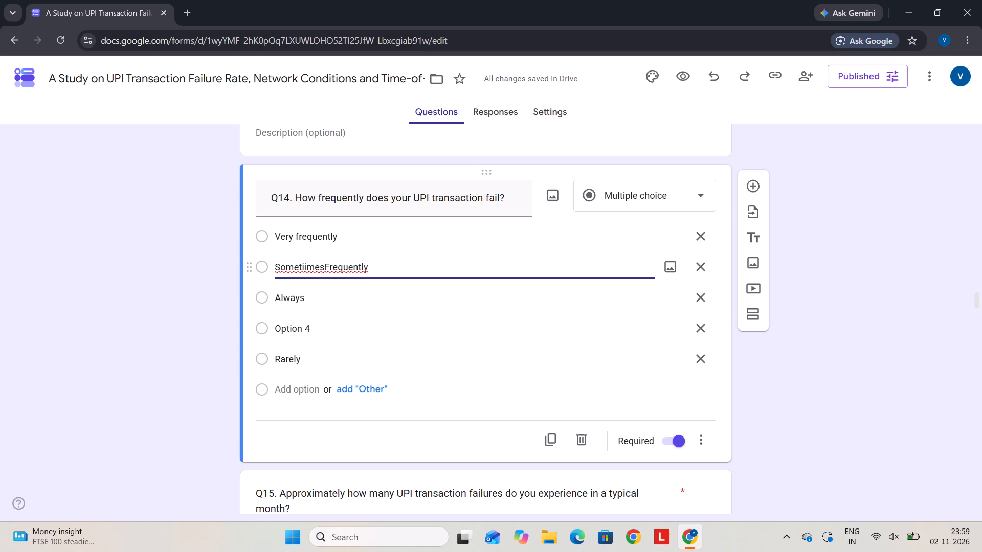
left_click_drag(322, 269, 260, 274)
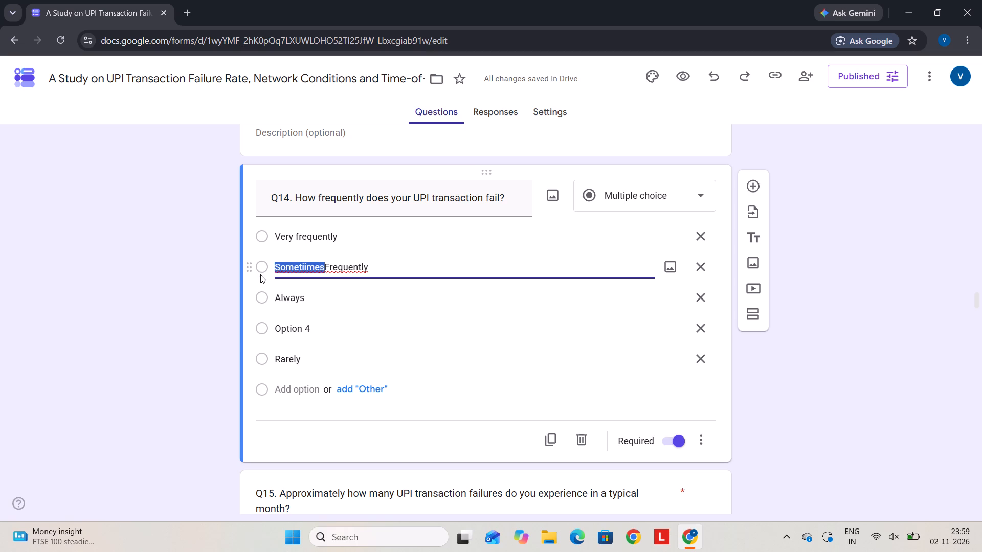
key("ctrl+x")
left_click(352, 327)
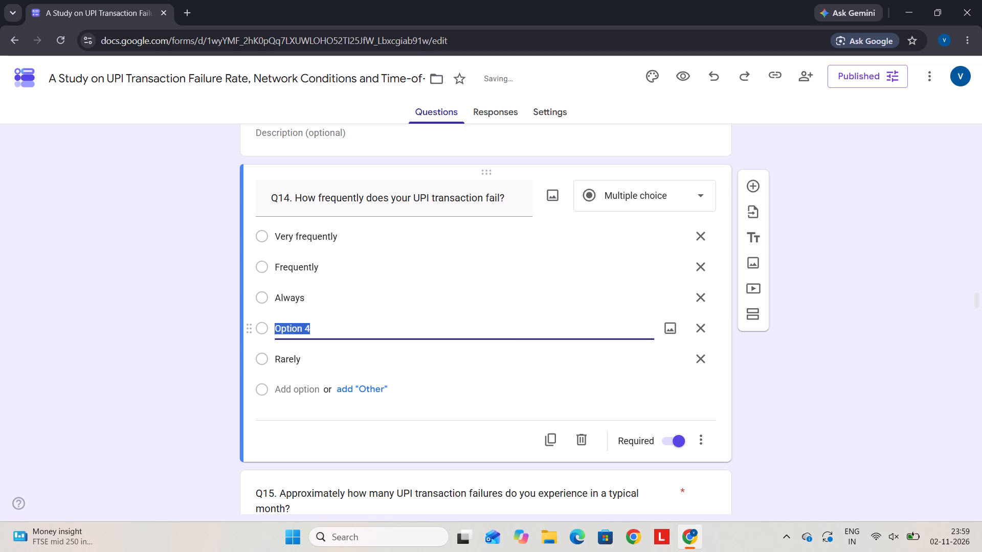
key("ctrl+v")
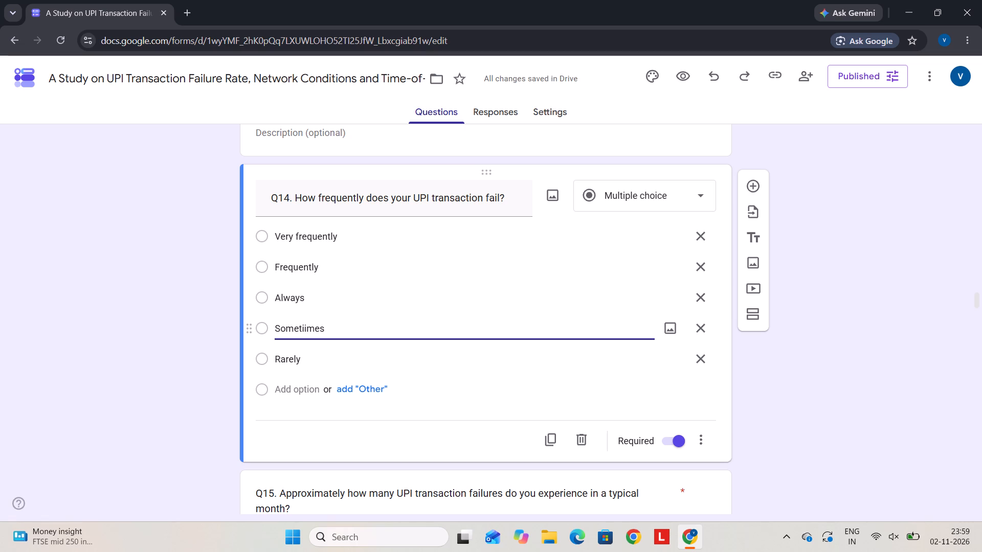
left_click(211, 289)
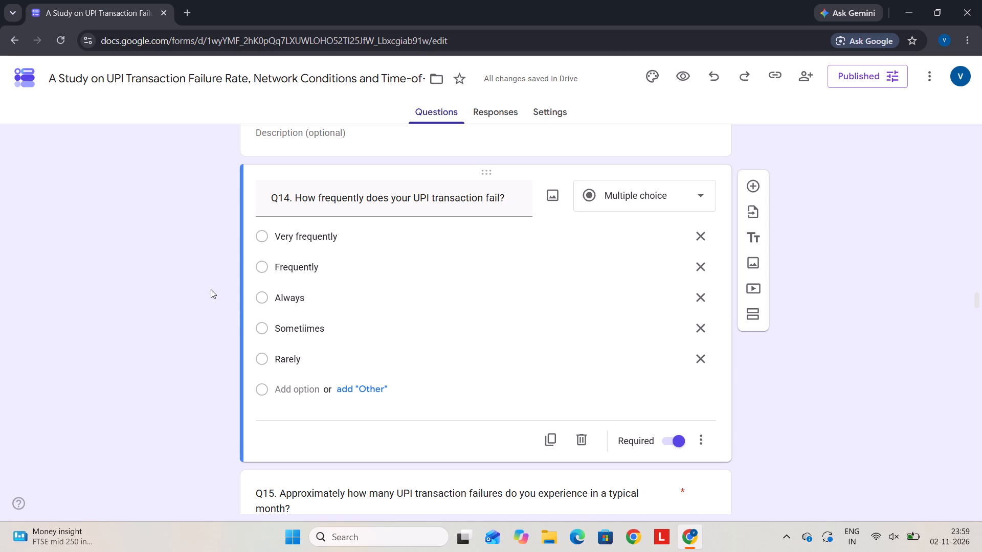
Review the answer options of Q14, Q15 and Q16 for consistent frequency choices.
scroll(389, 428, "down", 3)
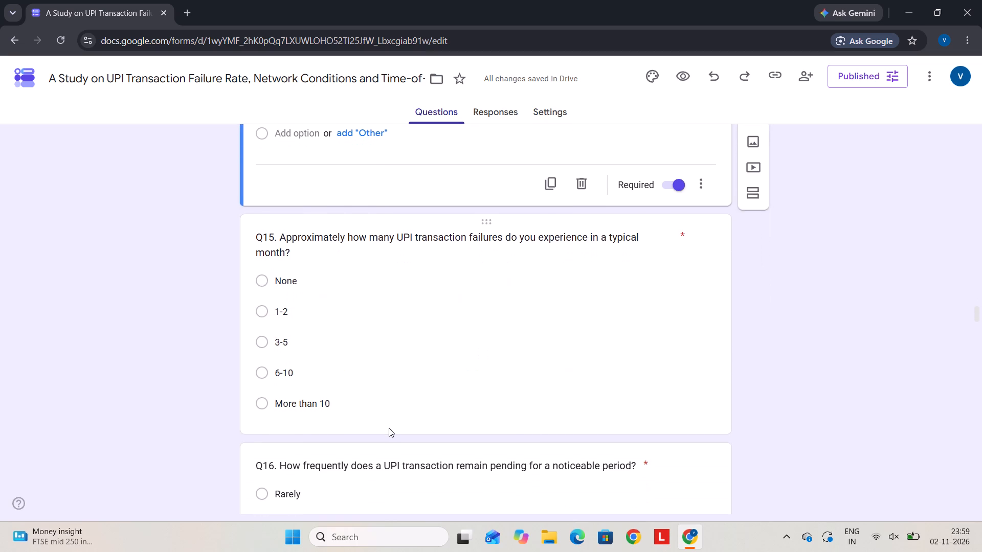
scroll(389, 428, "down", 1)
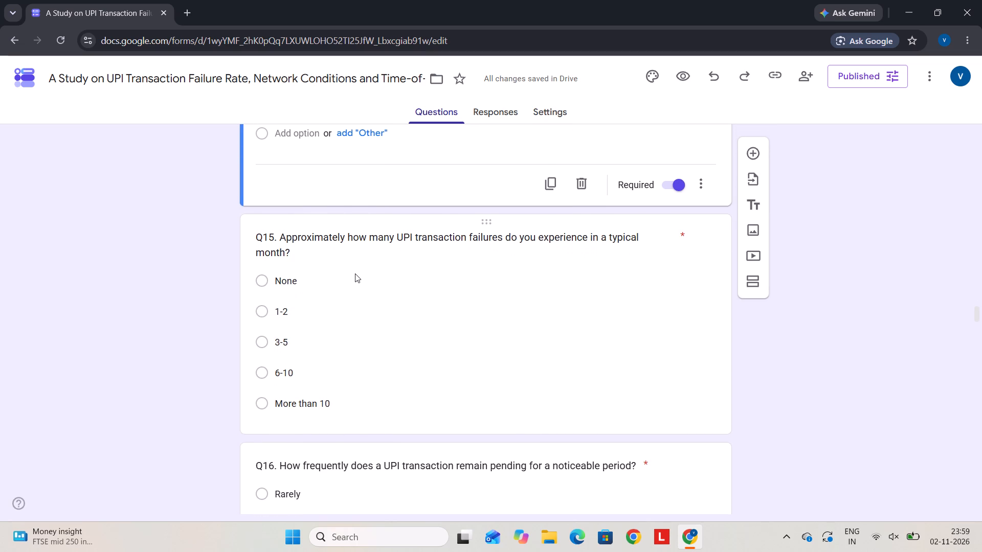
scroll(355, 273, "up", 1)
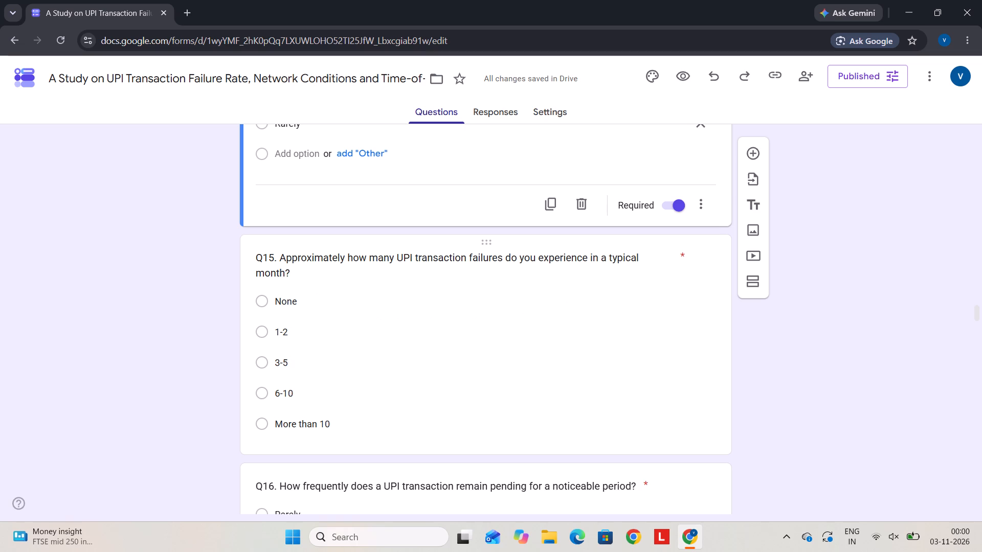
scroll(315, 304, "up", 2)
scroll(315, 304, "right", 1)
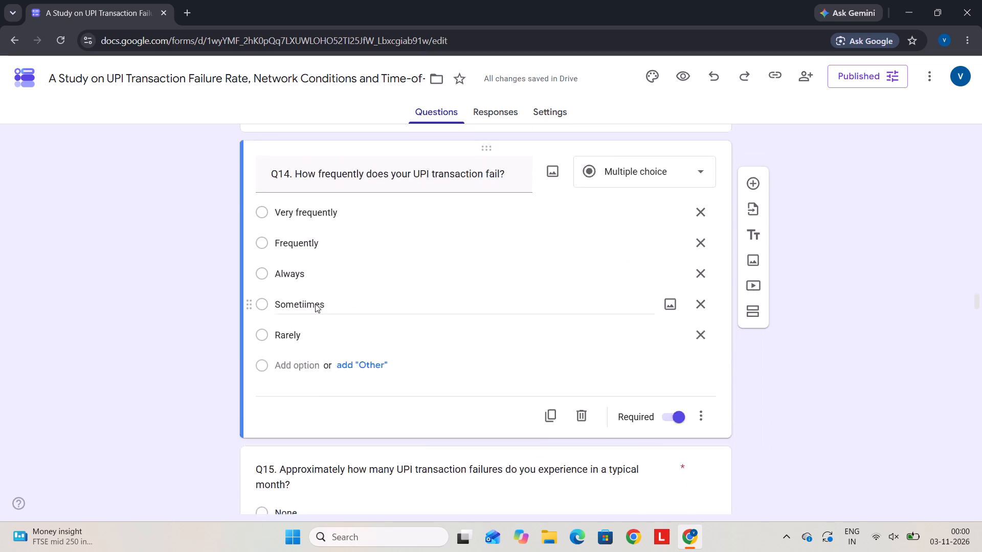
scroll(315, 304, "right", 1)
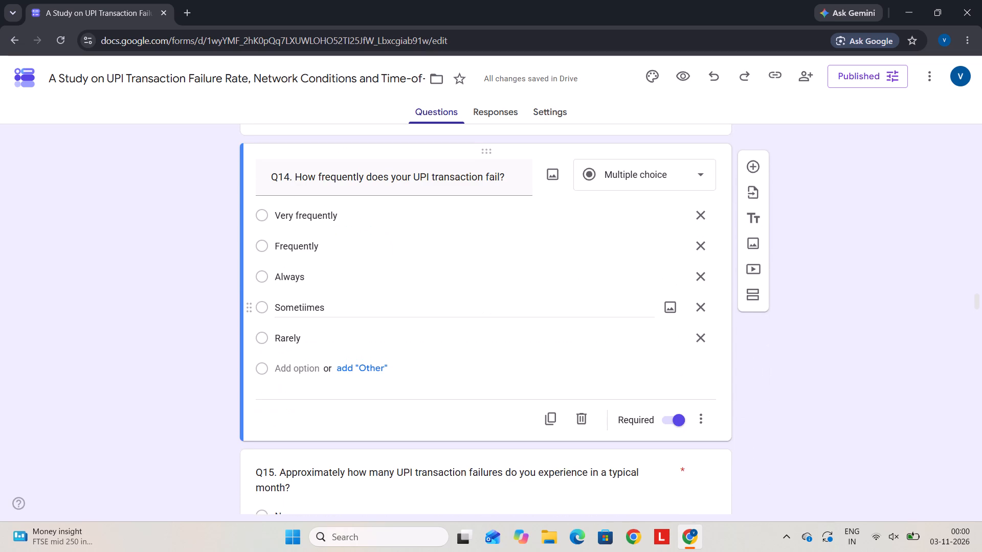
left_click(392, 281)
scroll(429, 420, "down", 3)
left_click(429, 420)
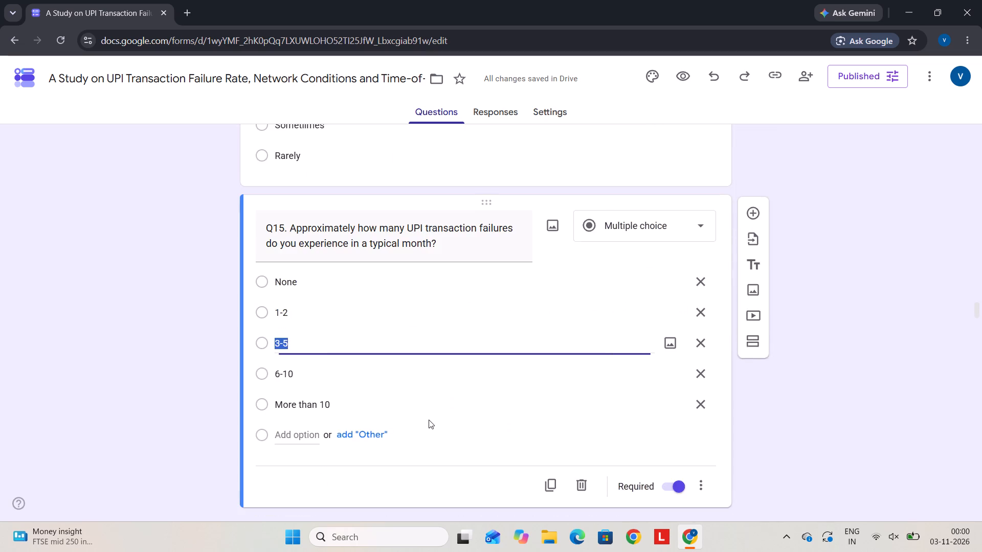
scroll(429, 420, "down", 1)
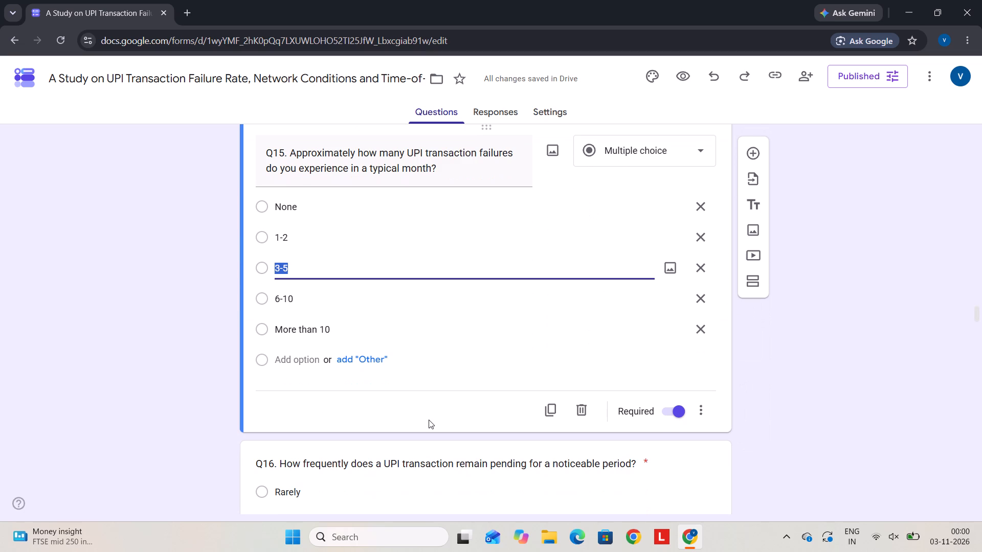
scroll(429, 420, "down", 2)
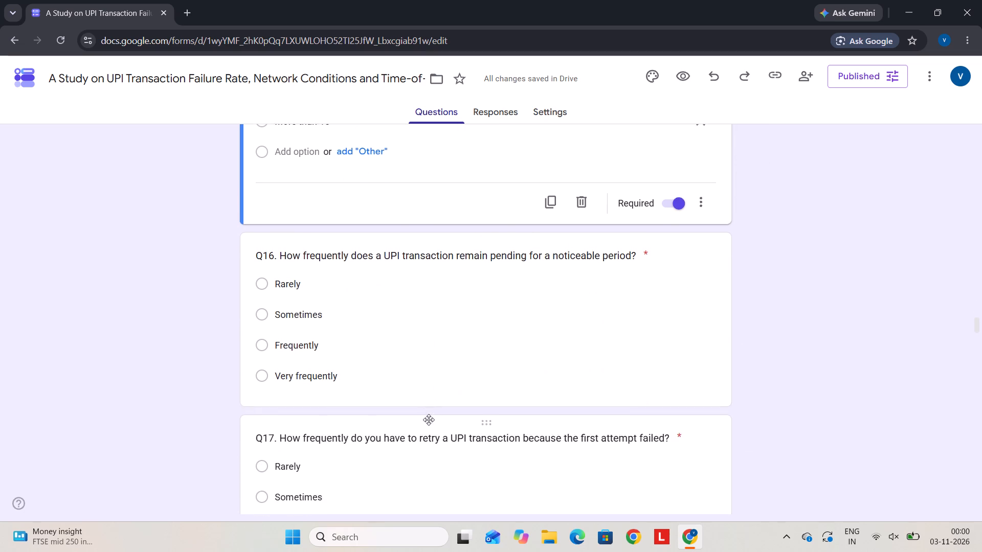
scroll(429, 420, "down", 1)
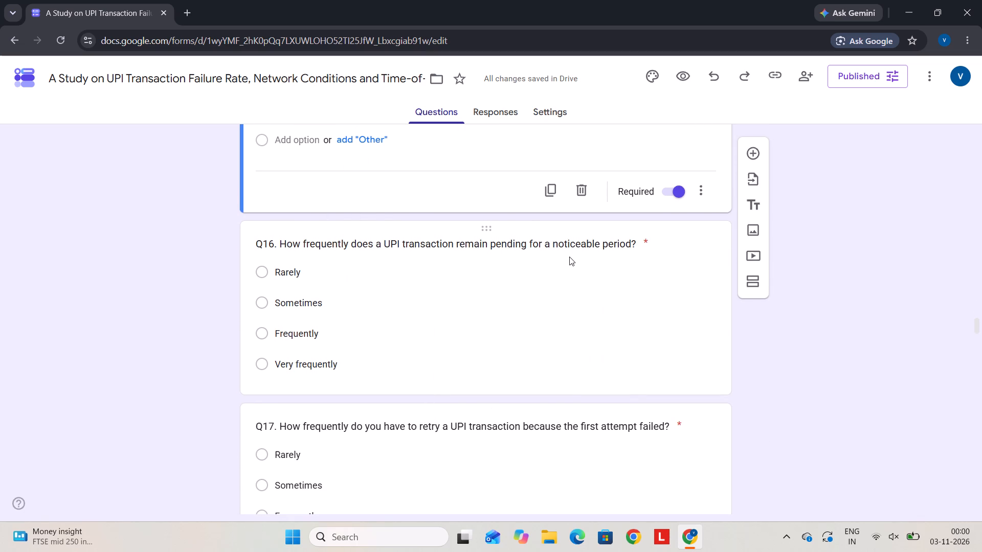
Copy the full set of Q14 answer options, from Very frequently through Rarely.
scroll(439, 269, "up", 4)
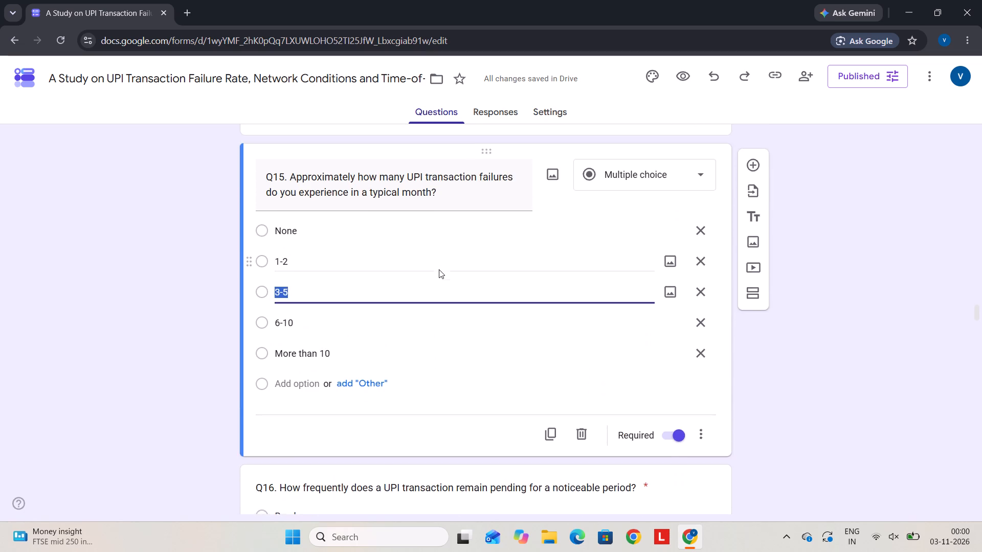
scroll(439, 269, "up", 2)
left_click_drag(308, 246, 279, 146)
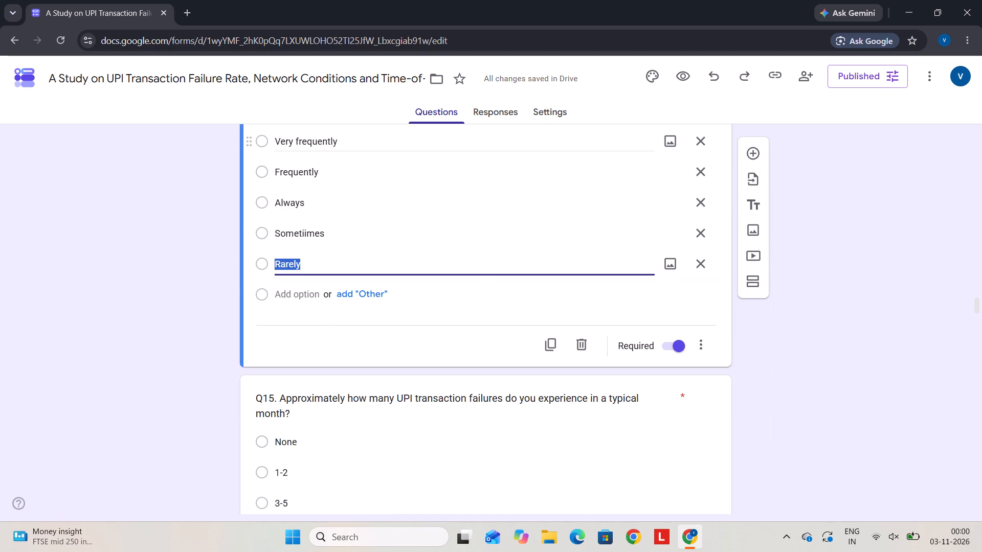
left_click_drag(279, 146, 335, 298)
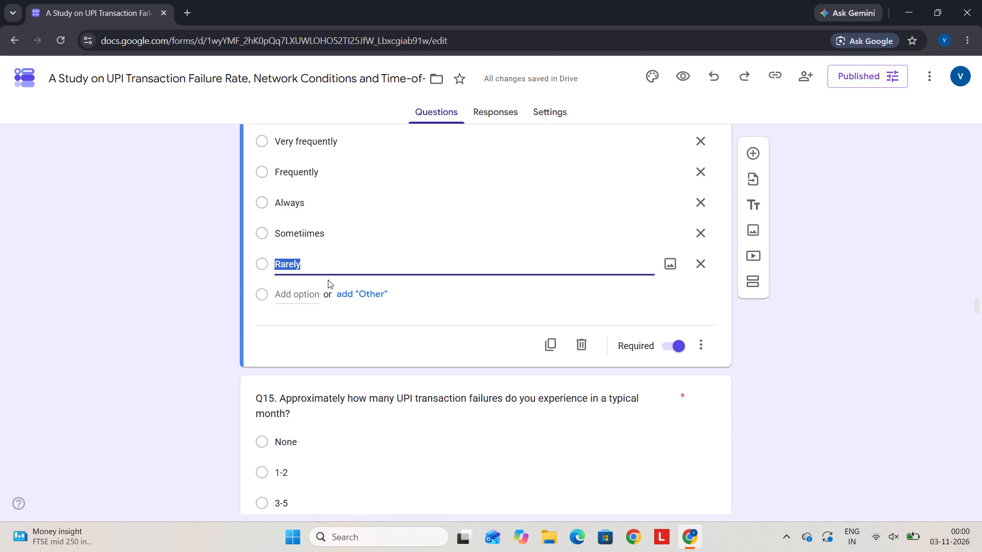
left_click_drag(328, 280, 279, 212)
left_click(311, 270)
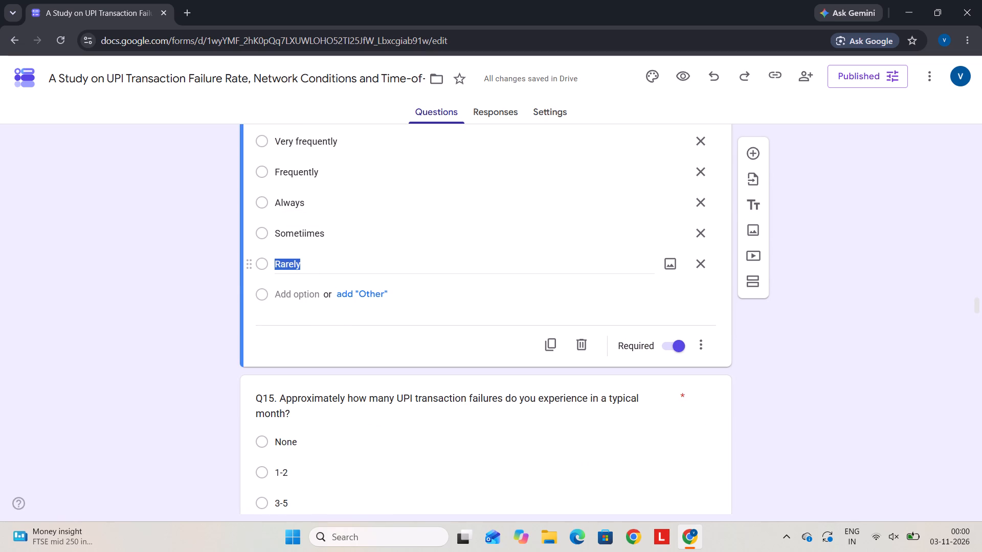
left_click_drag(314, 275, 266, 178)
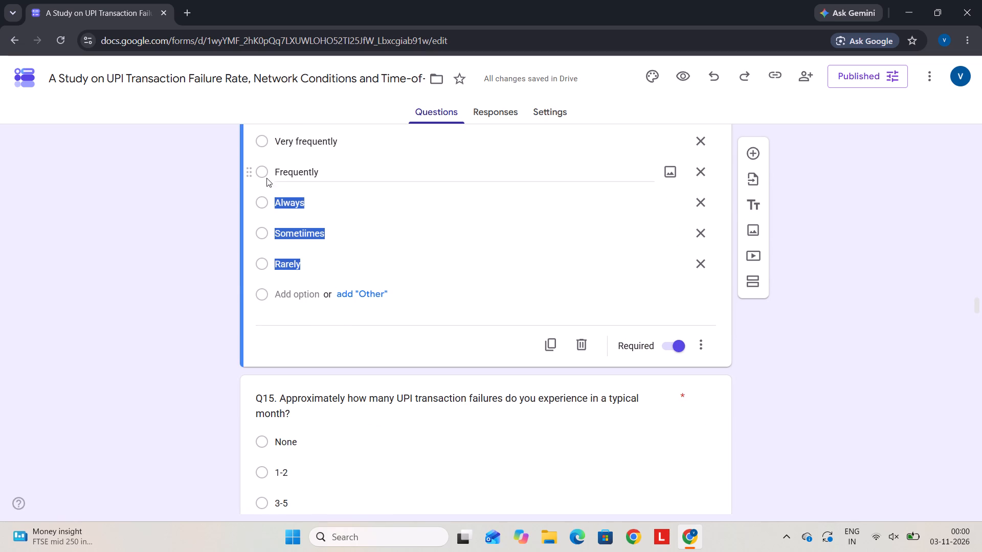
left_click_drag(266, 178, 272, 198)
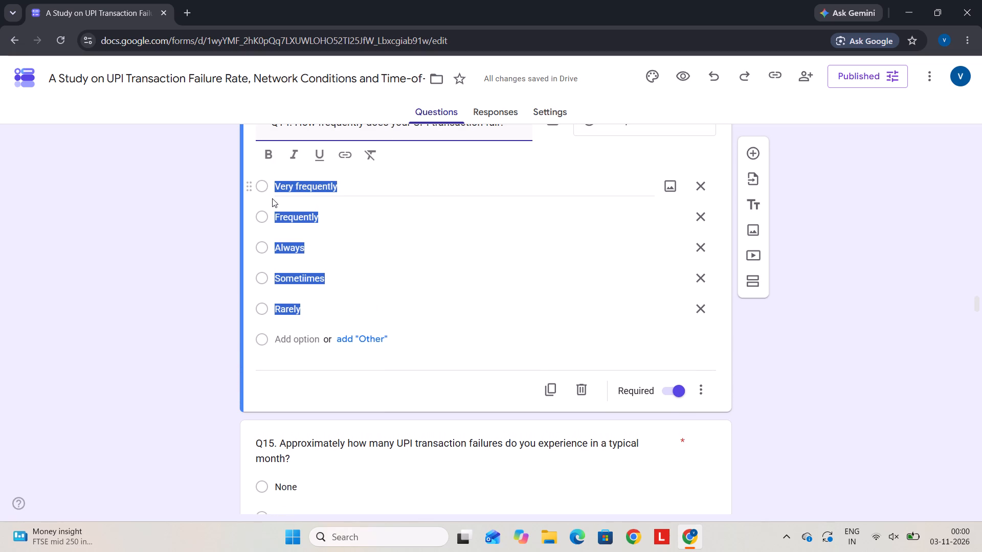
left_click_drag(272, 198, 273, 195)
key("ctrl+c")
Paste the copied Q14 options into Q16 as separate new answer options, removing any paste that lands in one single option.
scroll(273, 195, "down", 2)
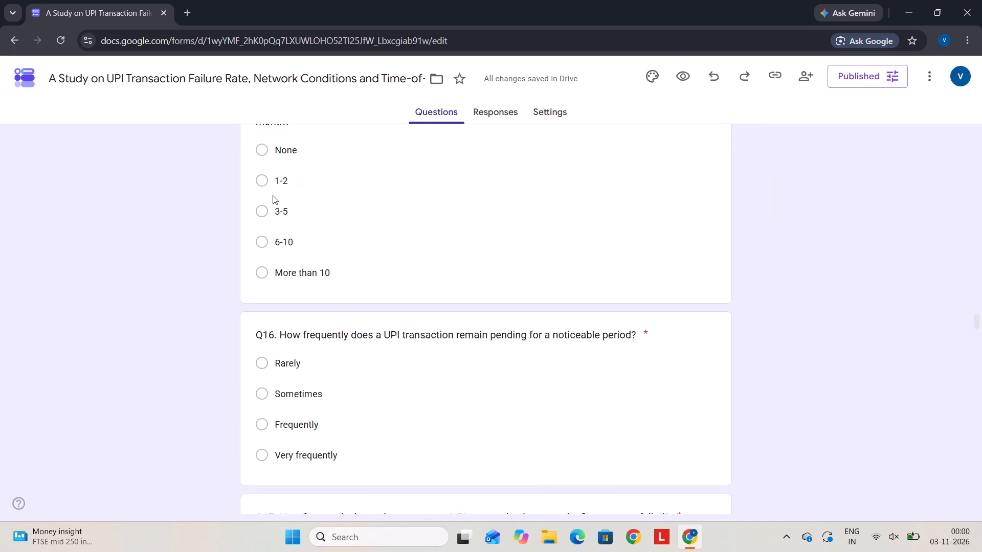
scroll(273, 195, "down", 4)
left_click(365, 312)
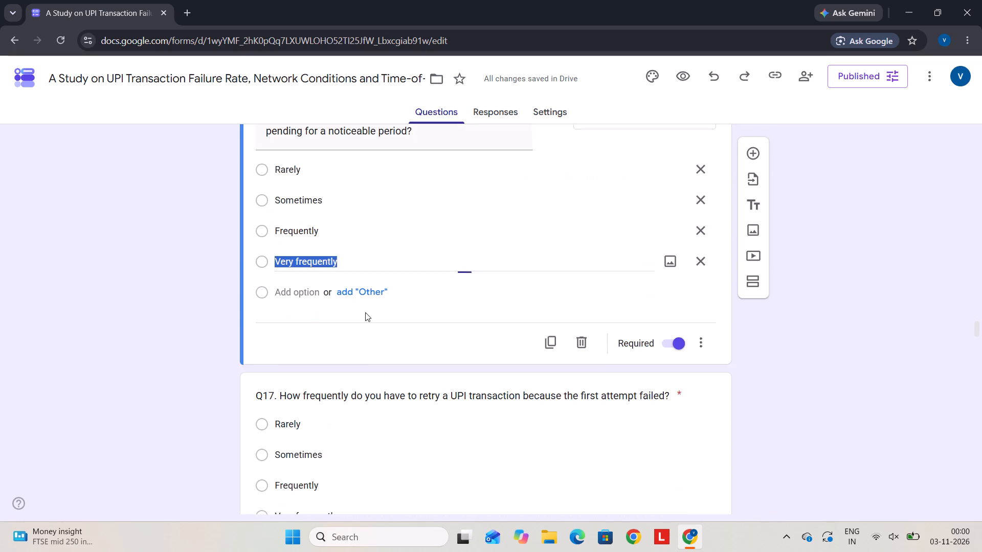
left_click(287, 259)
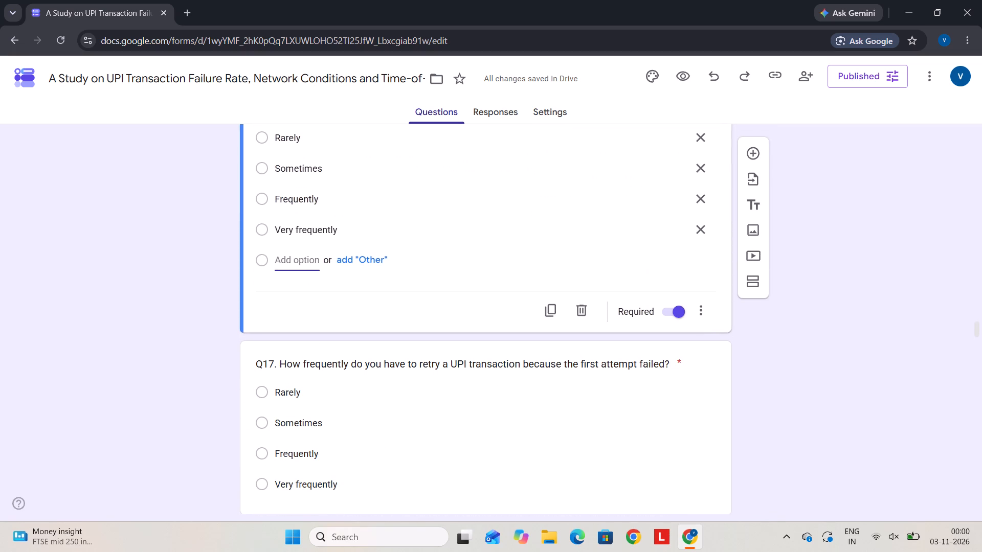
key("ctrl+v")
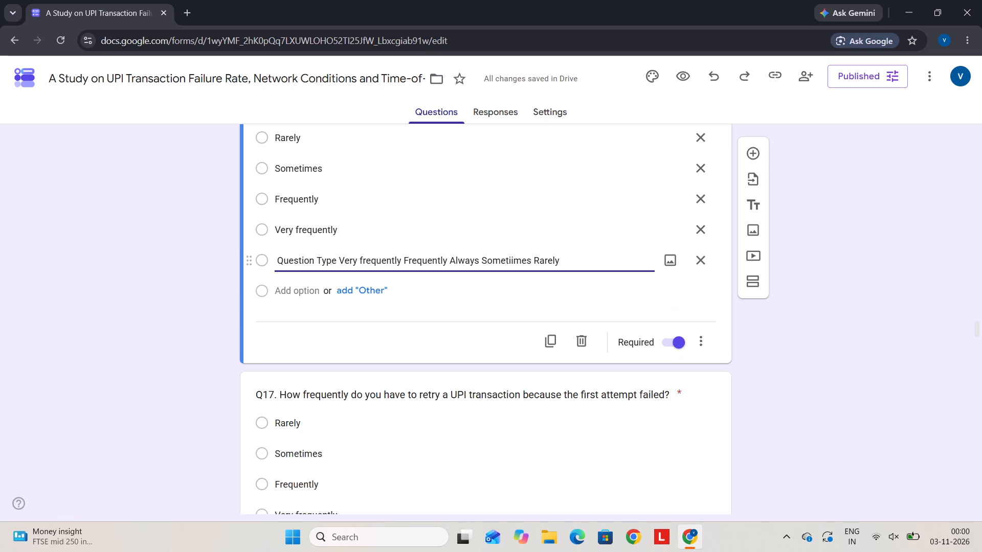
left_click(696, 264)
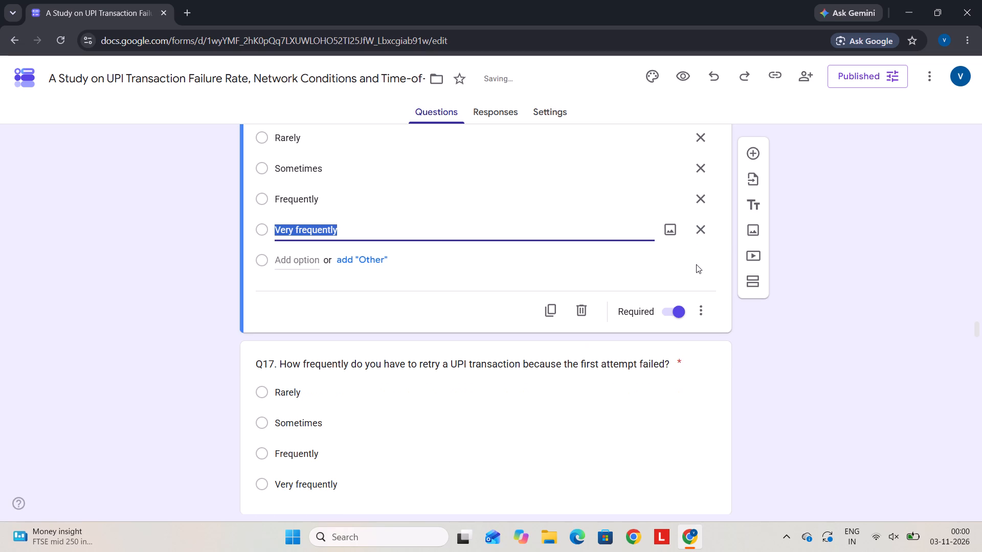
left_click(278, 261)
key("ctrl+v")
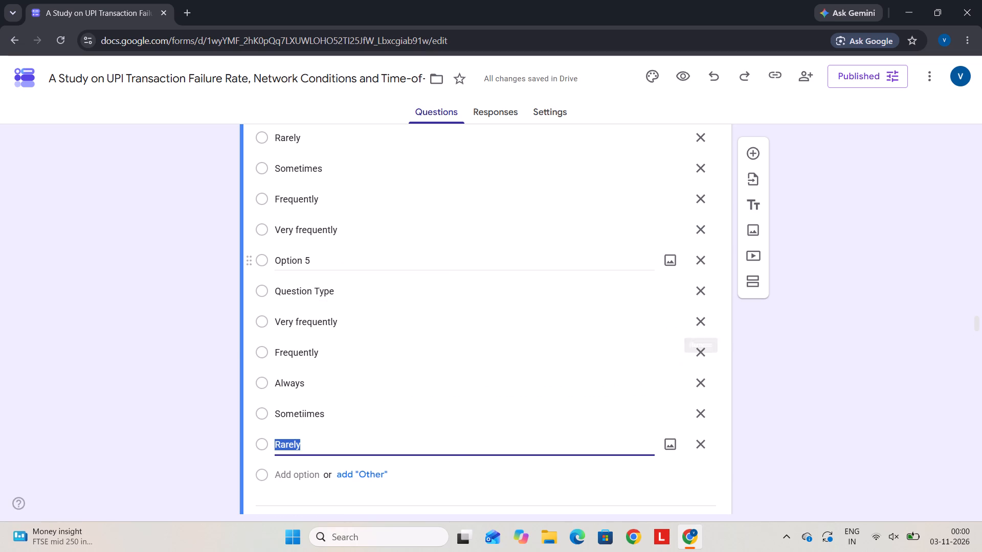
Remove Q16's four original options plus Option 5, Question Type and Option 11, keeping Very frequently, Frequently, Always and Sometiimes.
scroll(703, 262, "up", 1)
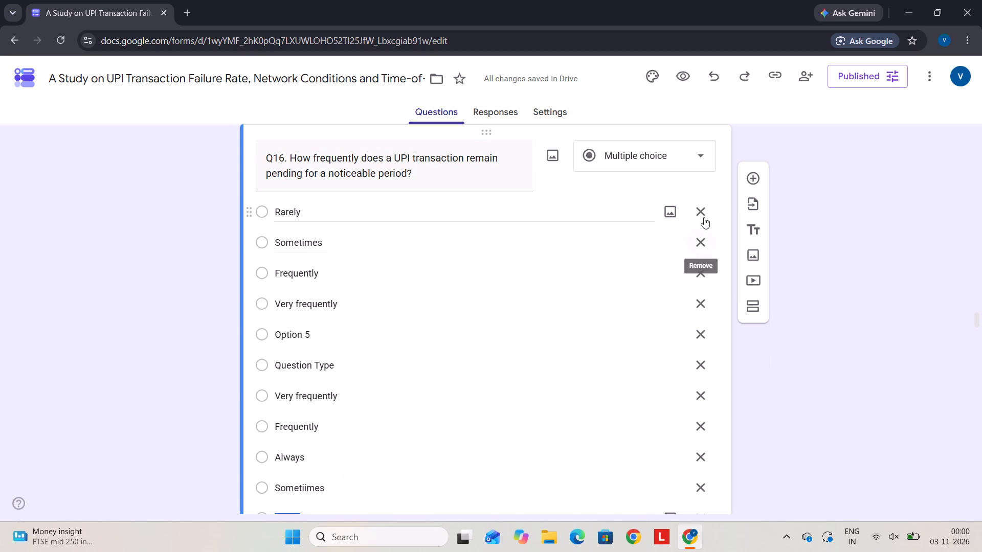
left_click(703, 214)
left_click(703, 214)
left_click(703, 214)
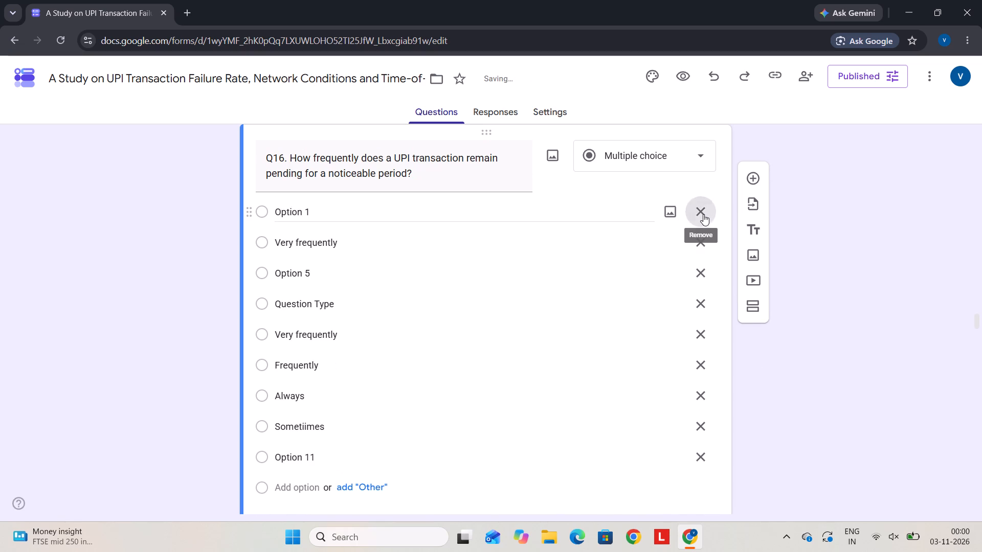
left_click(703, 214)
left_click(703, 214)
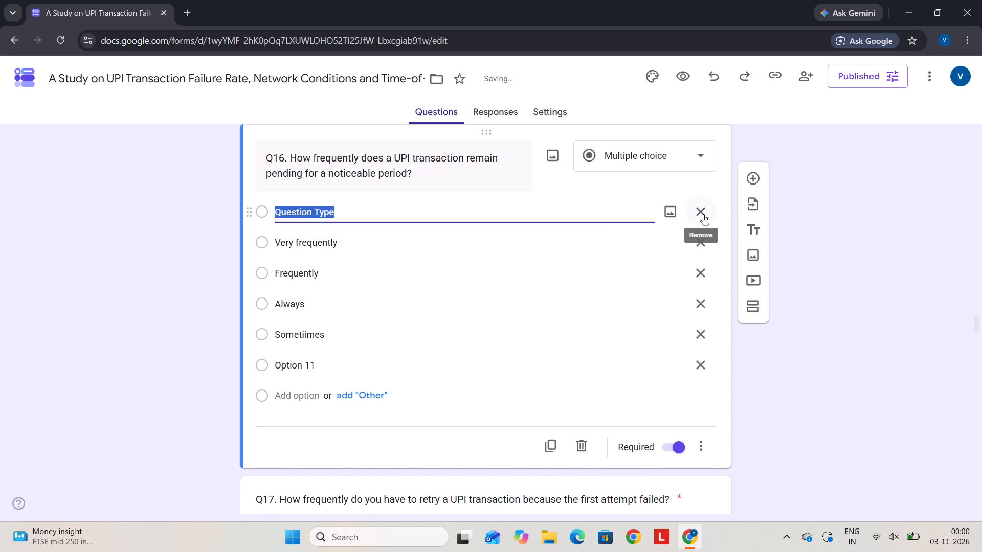
left_click(703, 214)
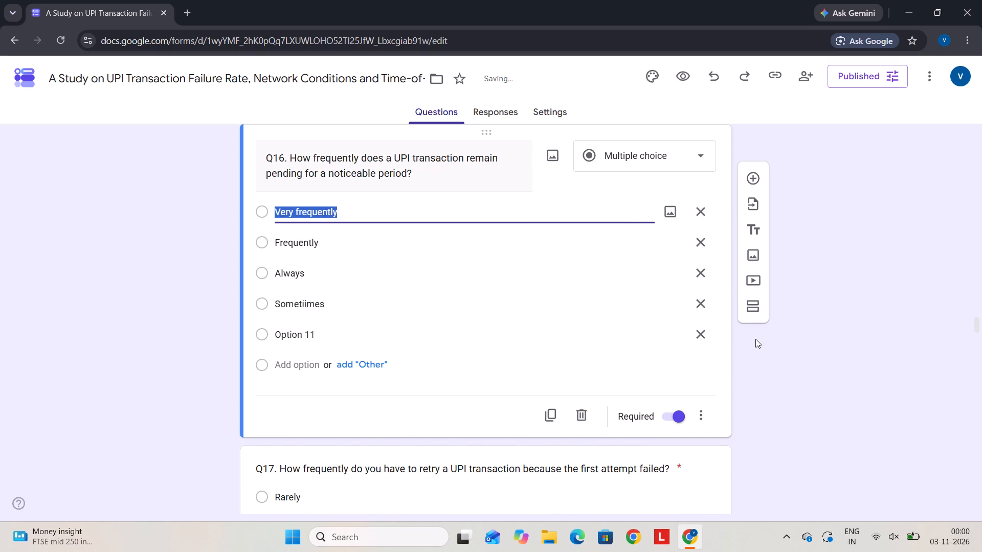
left_click(701, 338)
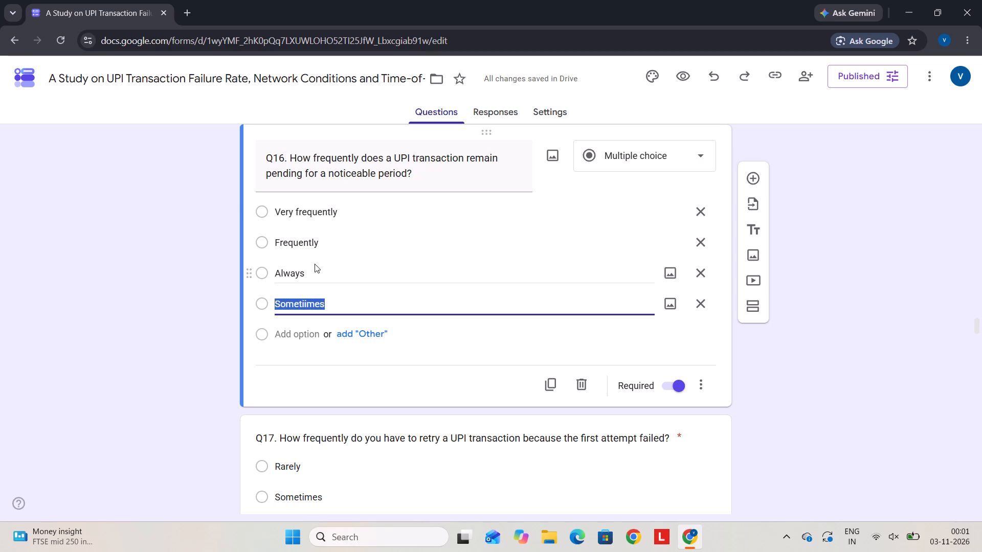
Add Rarely as the last answer option of Q16.
left_click(361, 303)
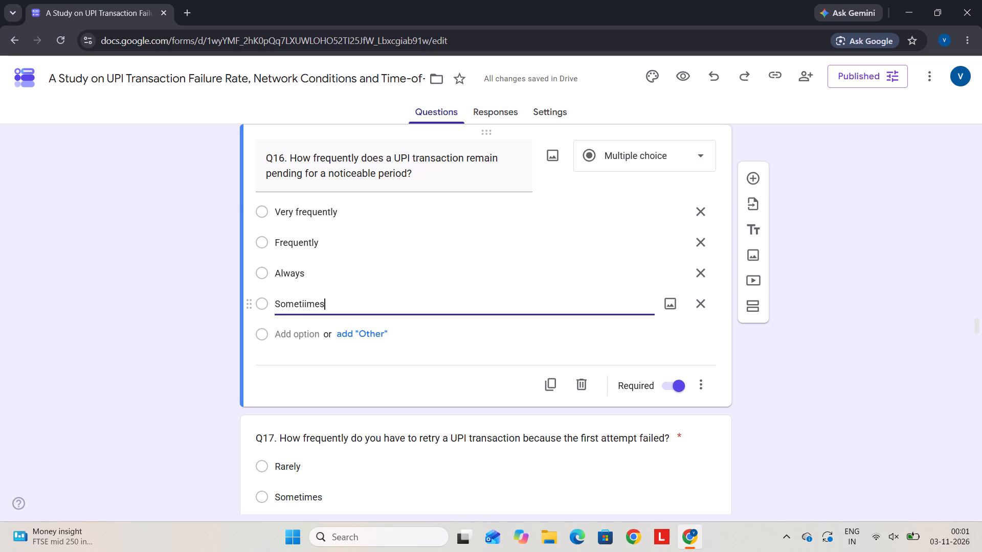
key("Return")
type("Rarely")
Paste the copied Q14 options into Q17 as new answer options below the existing ones.
scroll(361, 303, "right", 1)
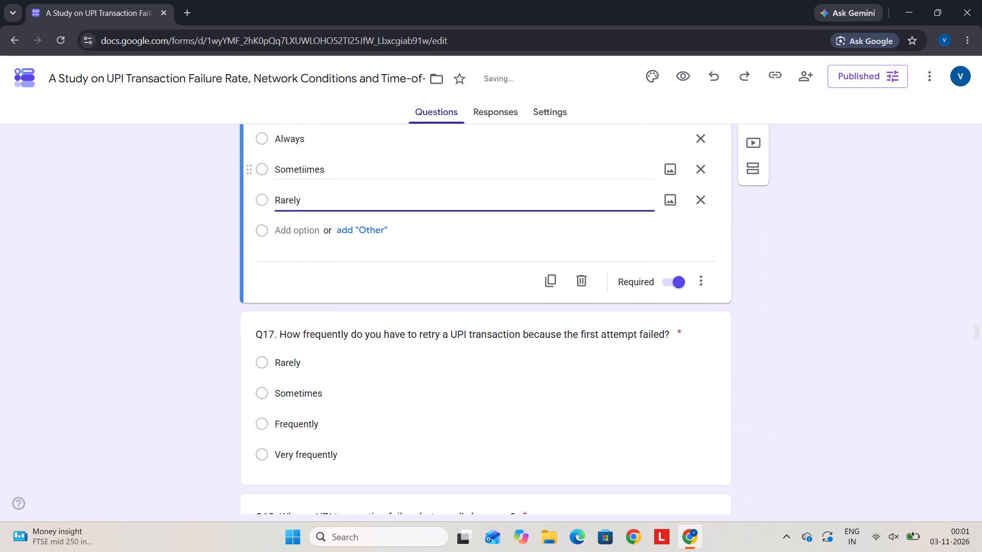
scroll(361, 303, "right", 1)
left_click(337, 451)
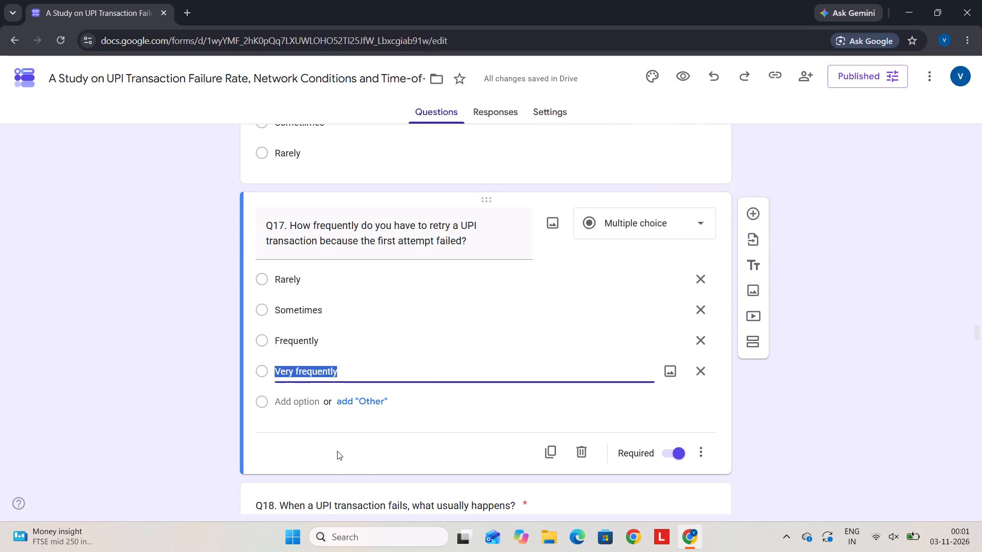
left_click(300, 403)
key("ctrl+v")
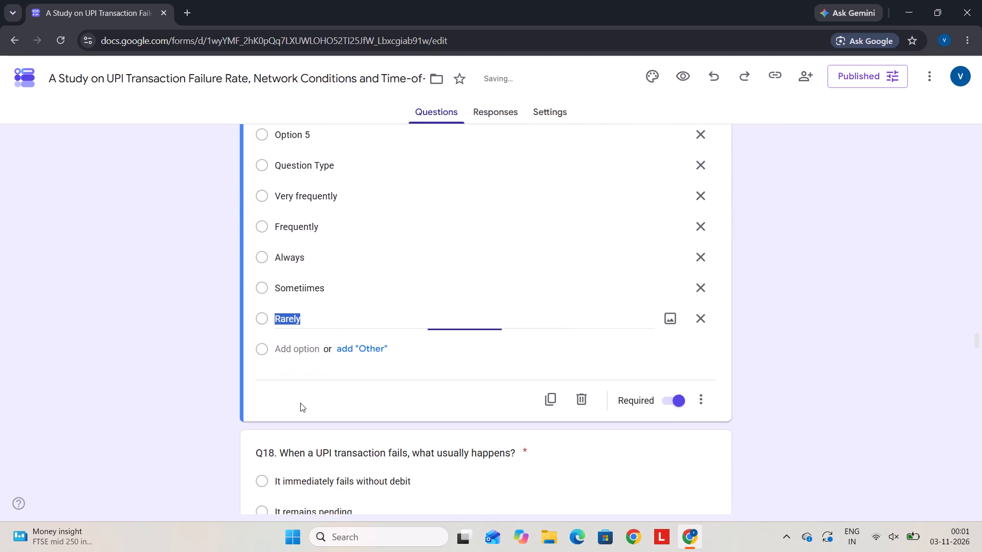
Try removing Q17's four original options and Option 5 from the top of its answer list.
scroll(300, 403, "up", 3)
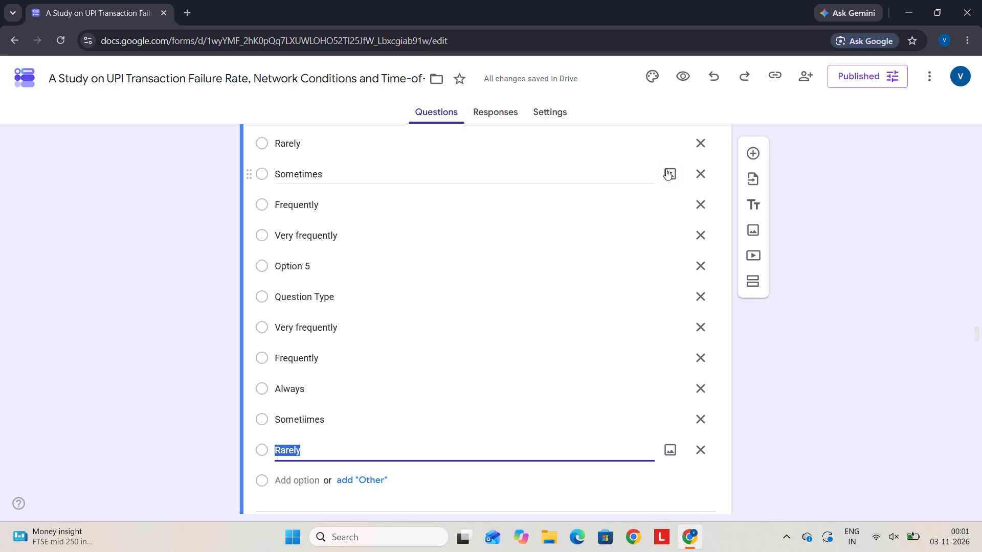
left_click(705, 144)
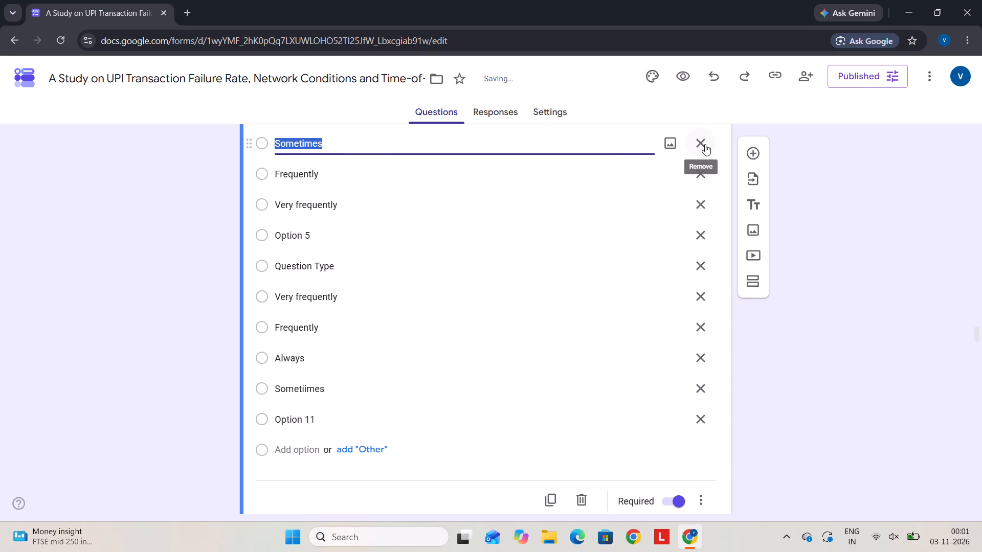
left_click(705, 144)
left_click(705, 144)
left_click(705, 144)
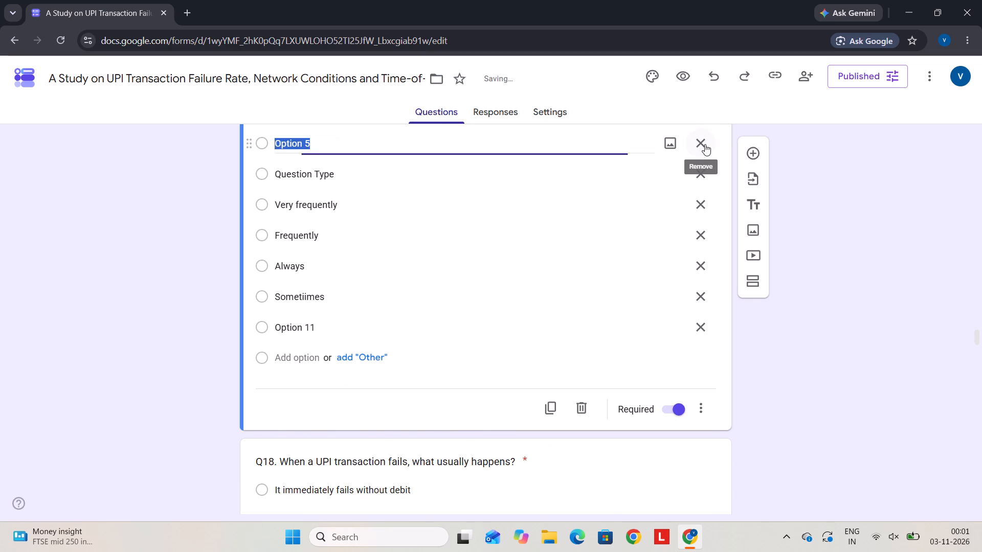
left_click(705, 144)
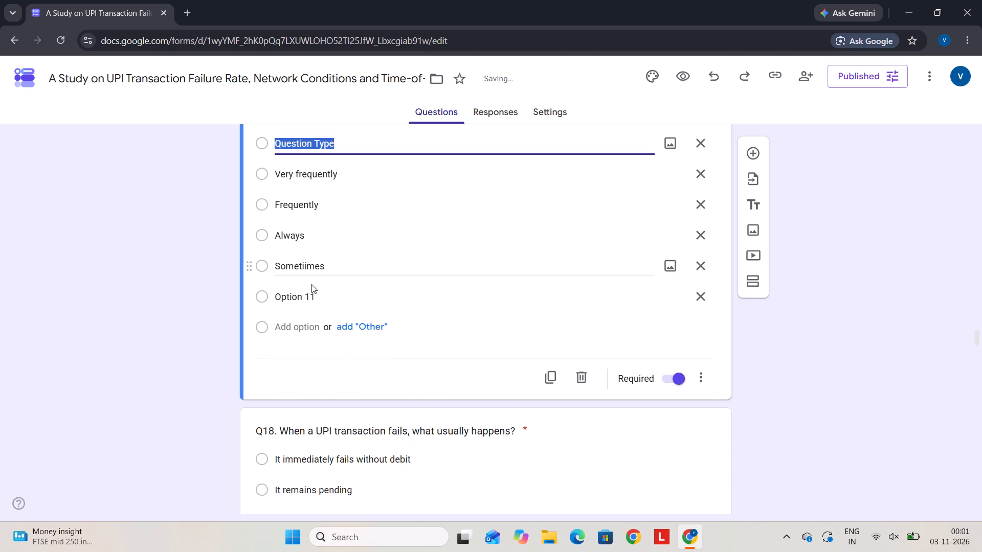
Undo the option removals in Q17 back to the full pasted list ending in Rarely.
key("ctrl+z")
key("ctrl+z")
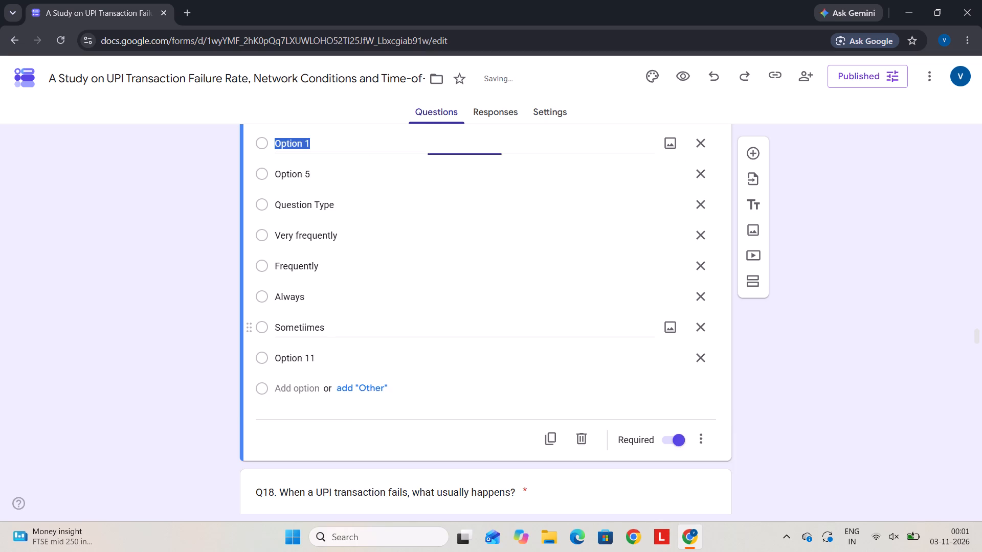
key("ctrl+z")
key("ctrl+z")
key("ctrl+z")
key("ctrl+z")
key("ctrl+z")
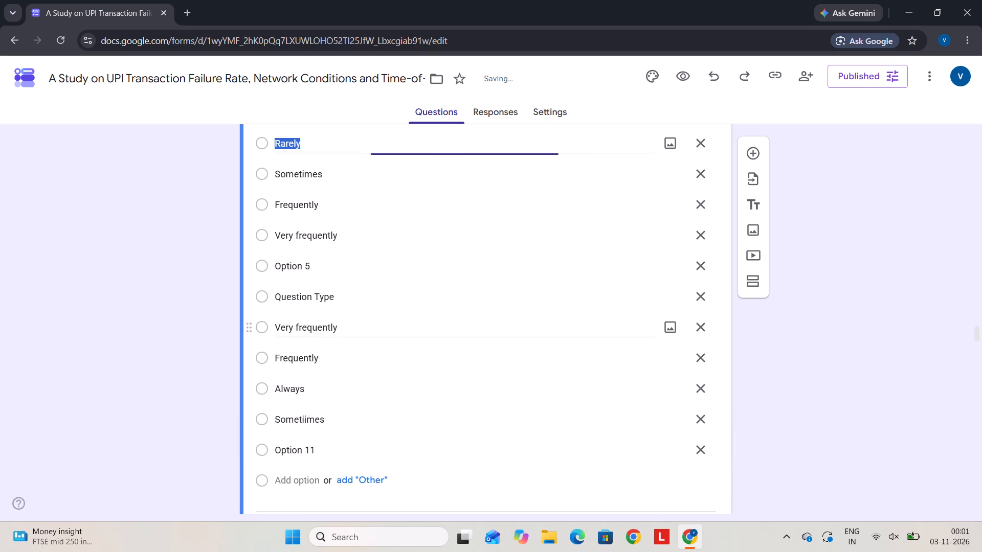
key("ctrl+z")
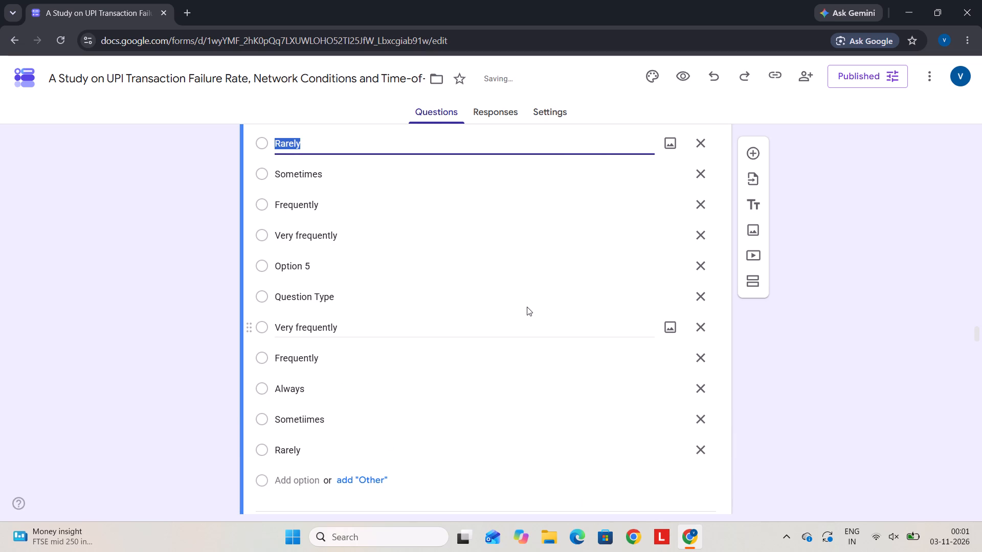
Remove Q17's four original options plus Option 5 and Question Type, keeping the pasted options Very frequently through Rarely.
left_click(527, 307)
scroll(527, 307, "up", 1)
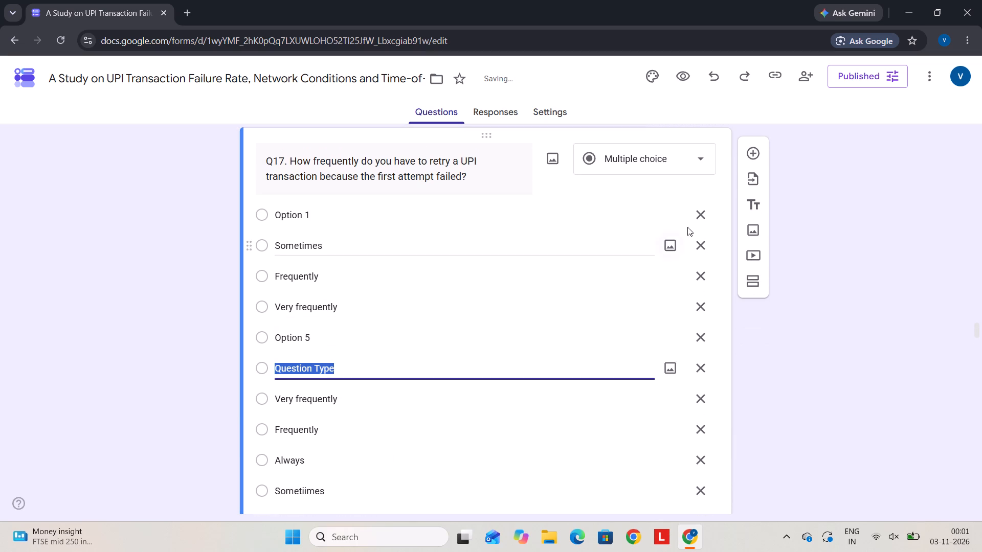
left_click(701, 216)
scroll(701, 216, "down", 1)
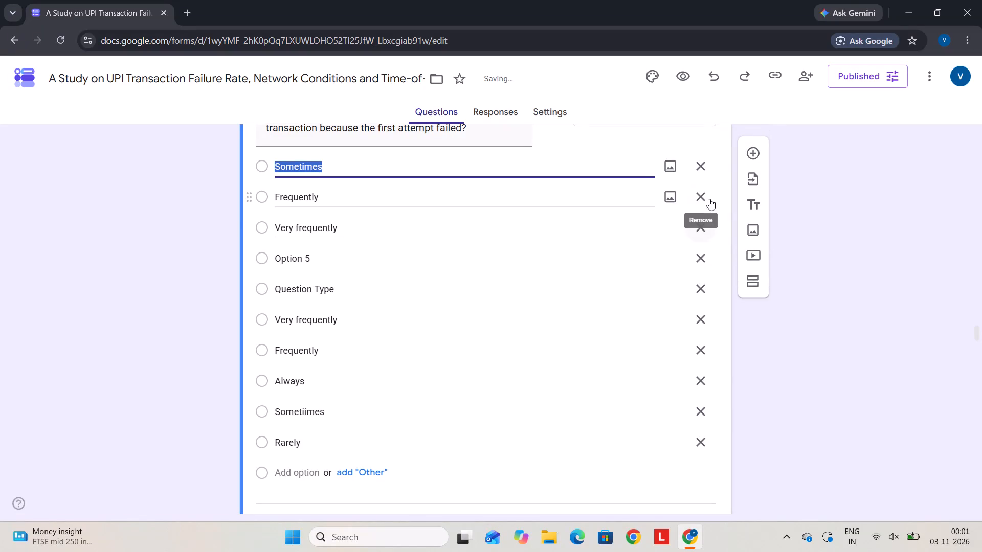
left_click(702, 163)
left_click(702, 163)
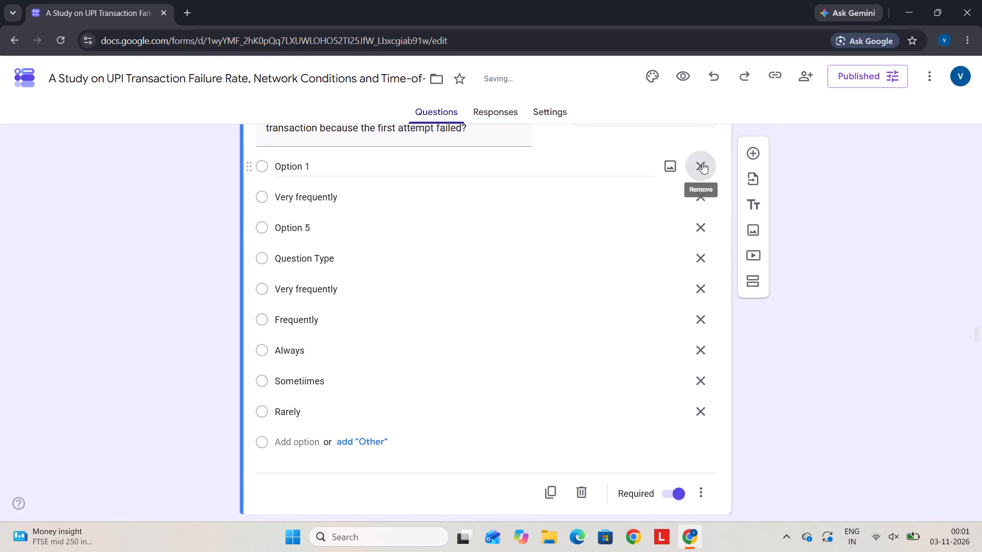
left_click(702, 163)
left_click(702, 163)
left_click(702, 163)
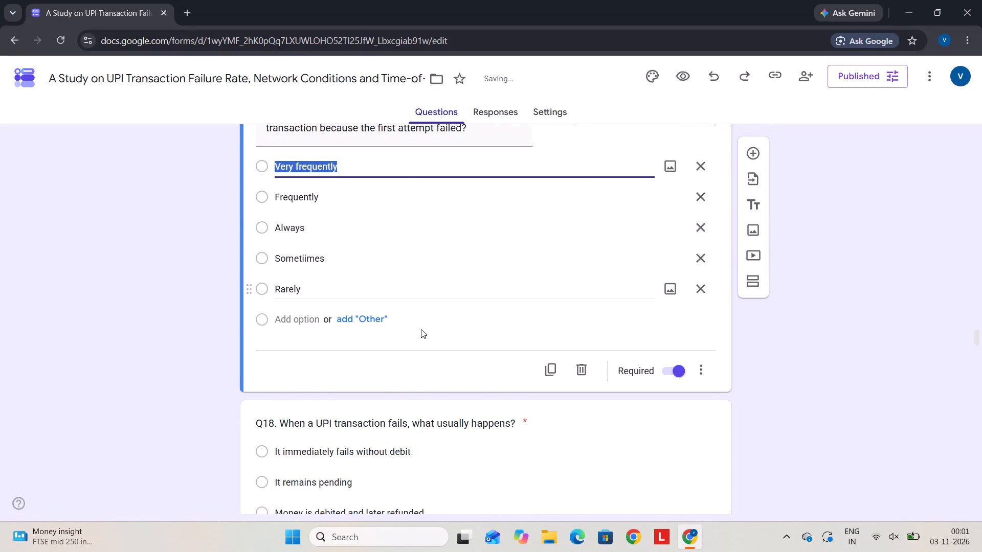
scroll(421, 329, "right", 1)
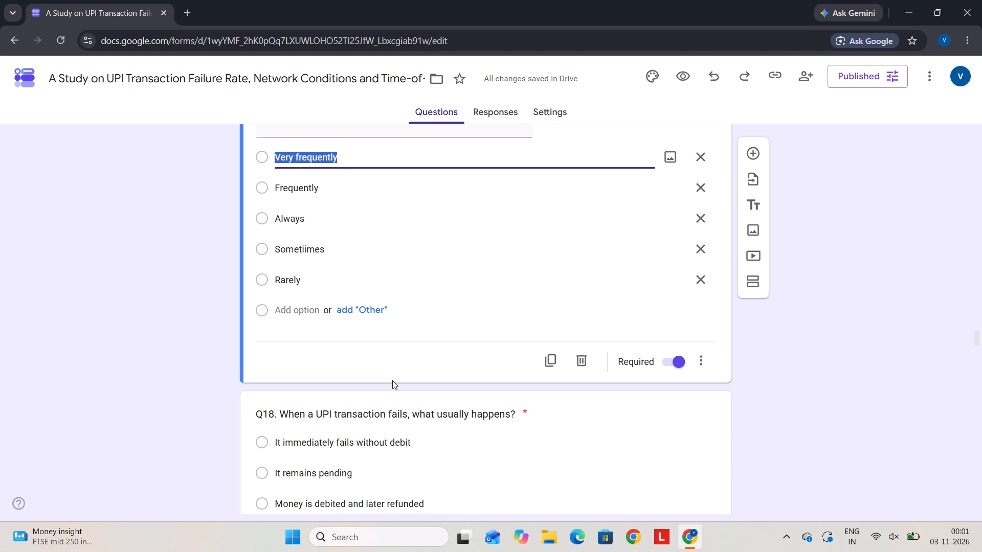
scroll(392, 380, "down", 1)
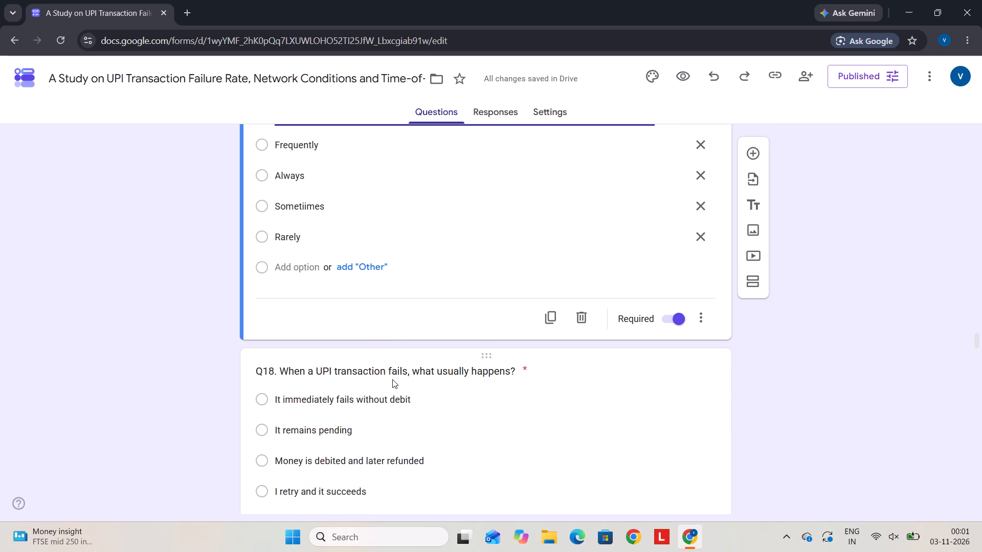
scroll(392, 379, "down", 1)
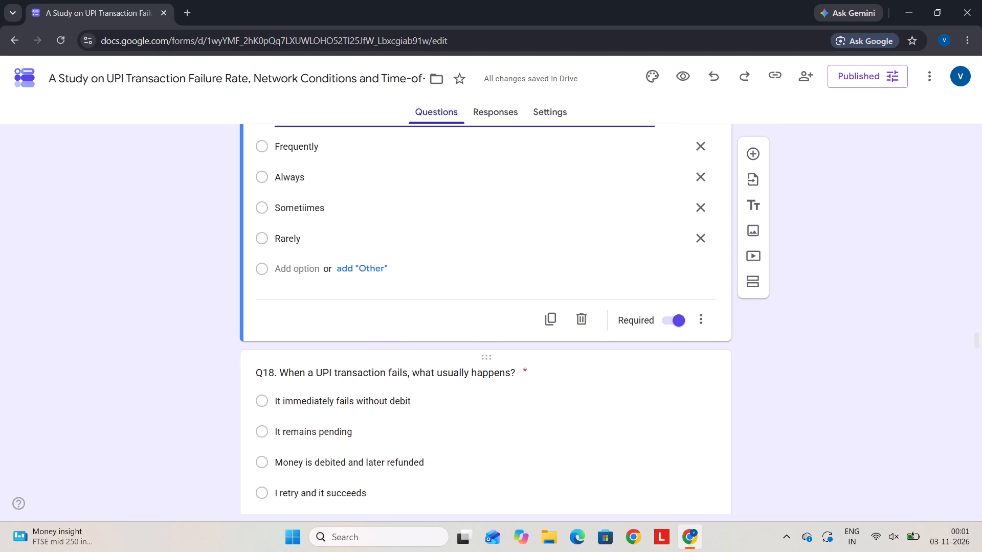
Renumber the question on how frequently UPI transactions fail, first in the UPI Transaction Failure section, as Q12.
scroll(392, 379, "down", 2)
scroll(387, 413, "up", 1)
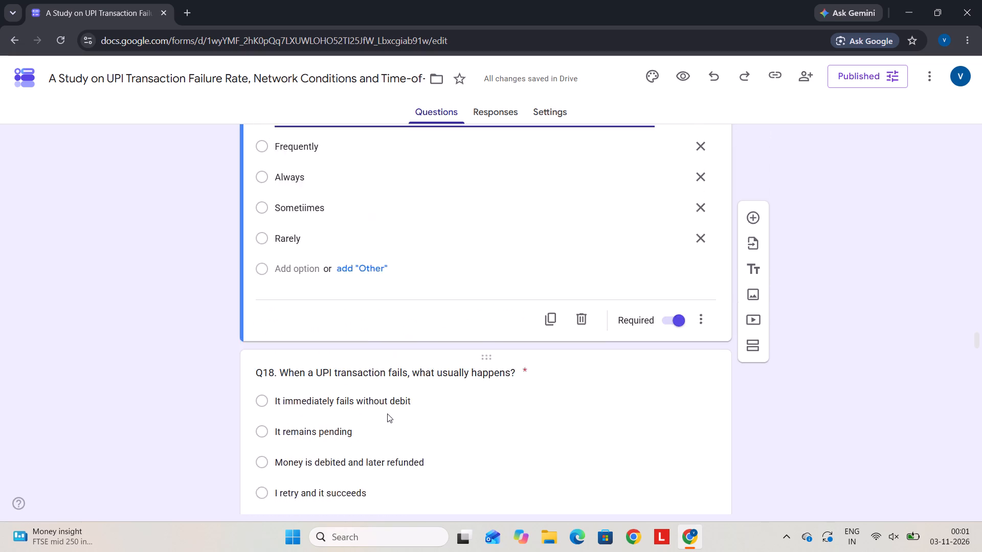
scroll(387, 413, "up", 11)
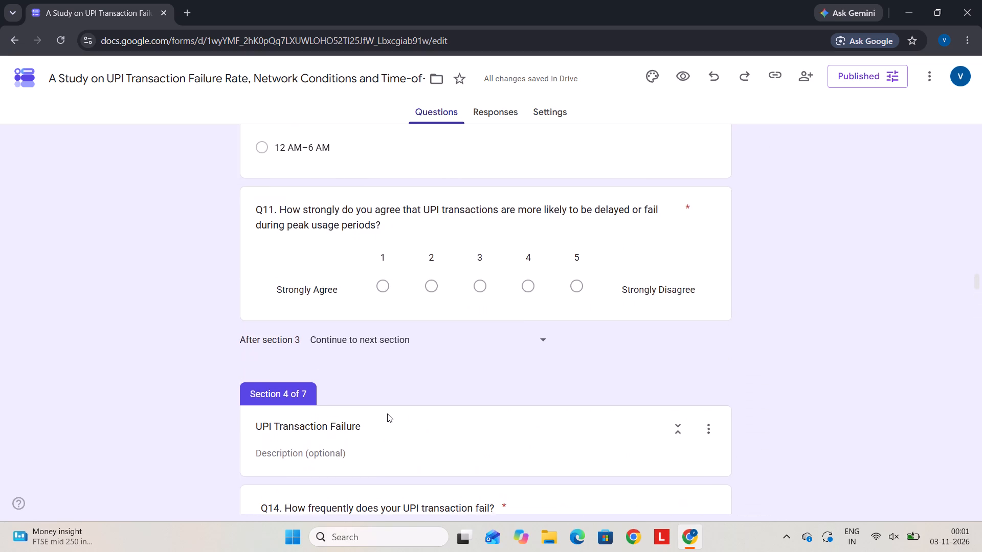
scroll(387, 413, "up", 1)
scroll(387, 413, "down", 1)
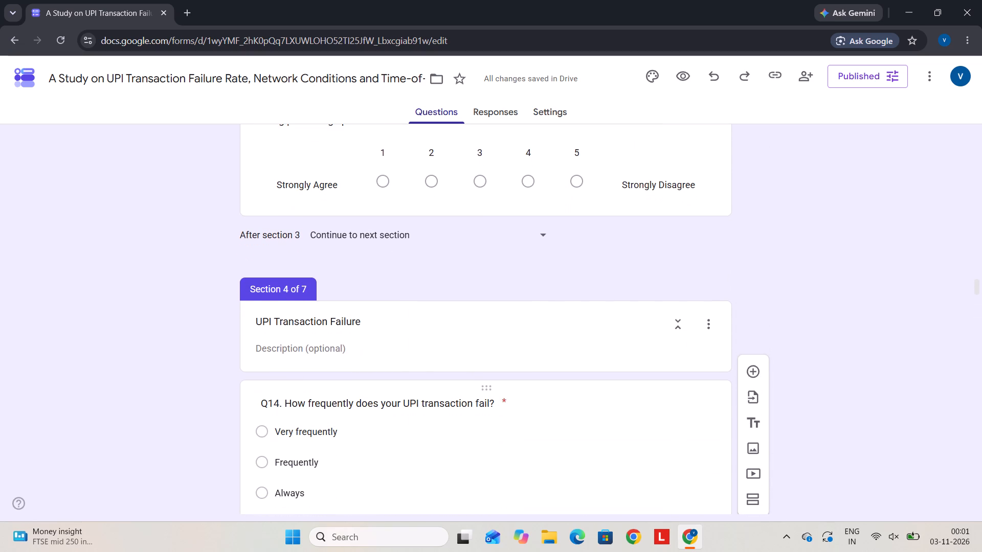
left_click(282, 403)
left_click(288, 422)
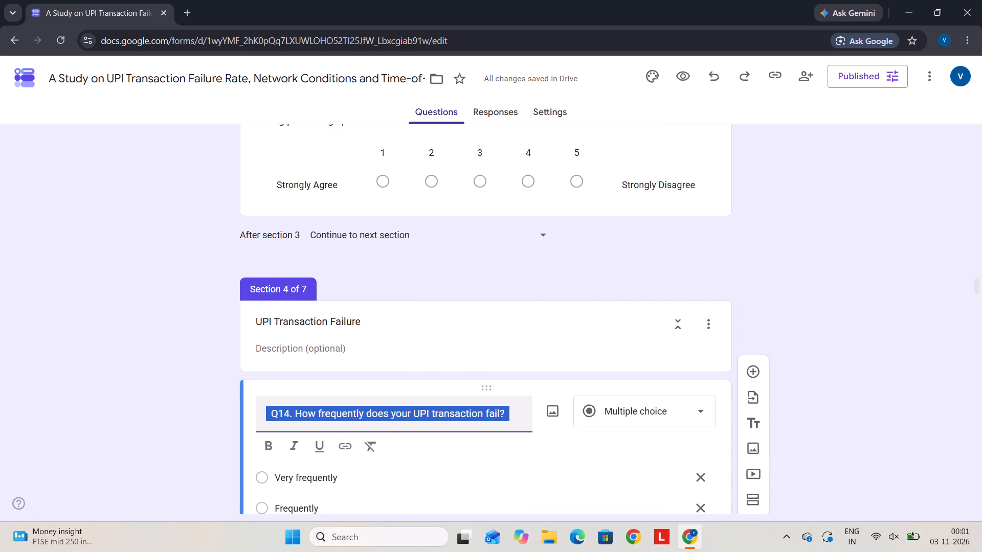
key("BackSpace")
key("2")
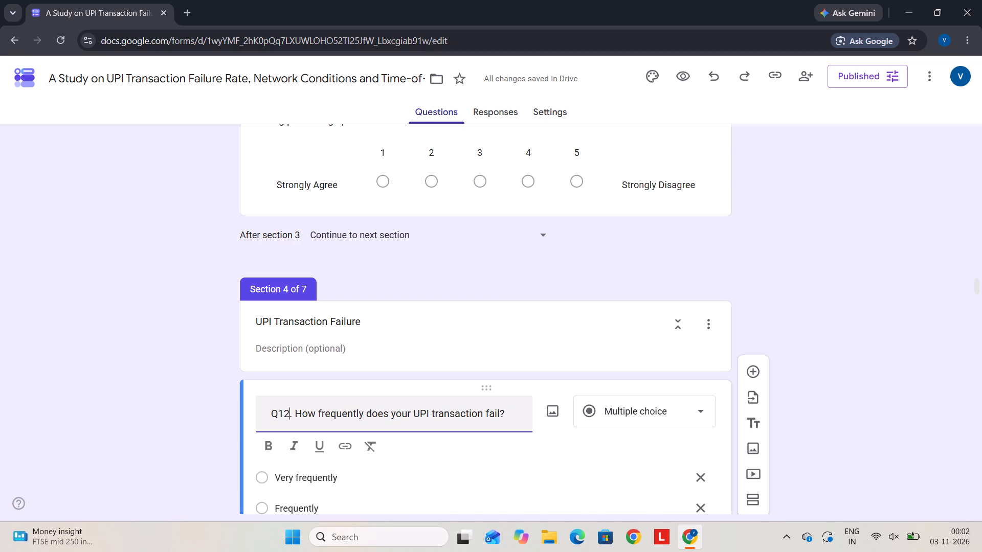
Renumber the question on how many UPI failures occur in a typical month as Q13.
scroll(288, 422, "down", 9)
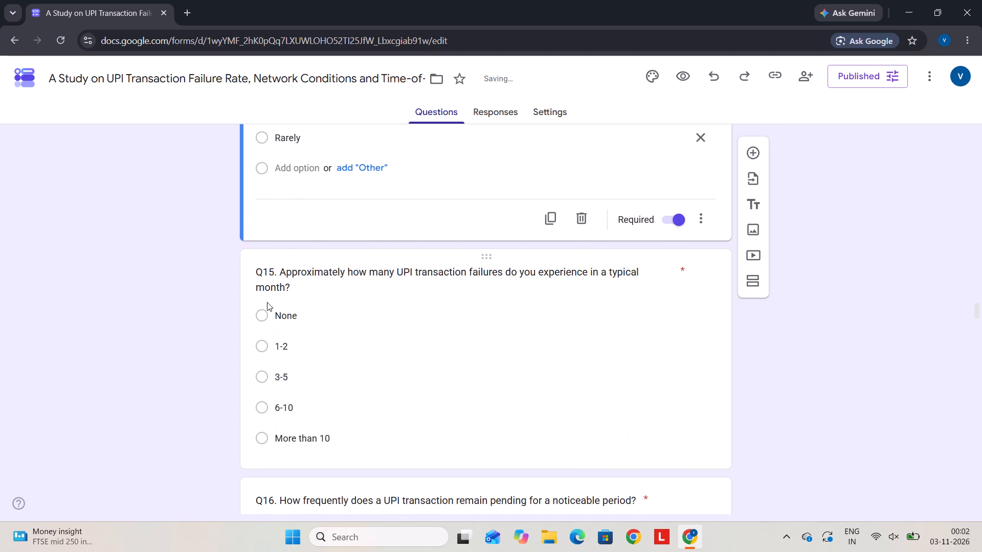
left_click(273, 274)
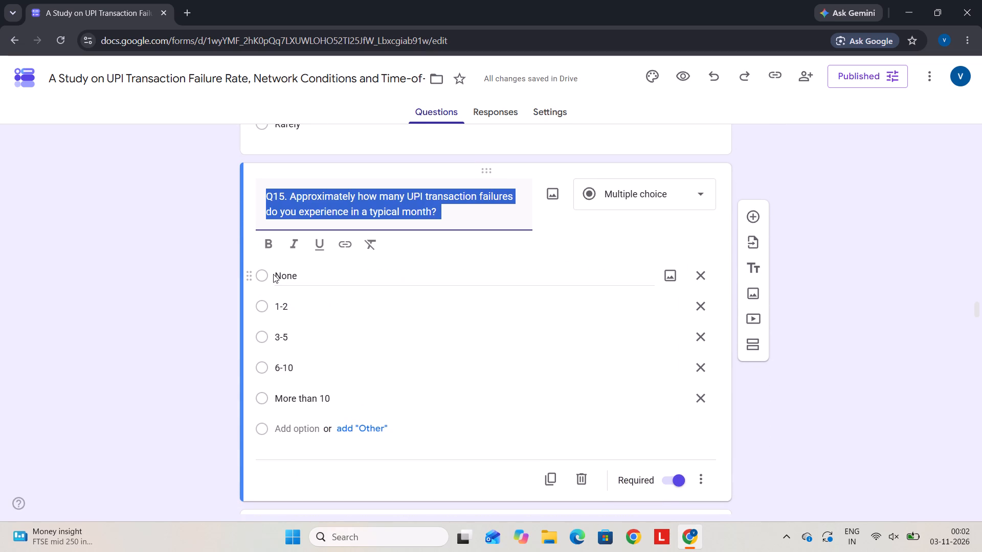
left_click(281, 197)
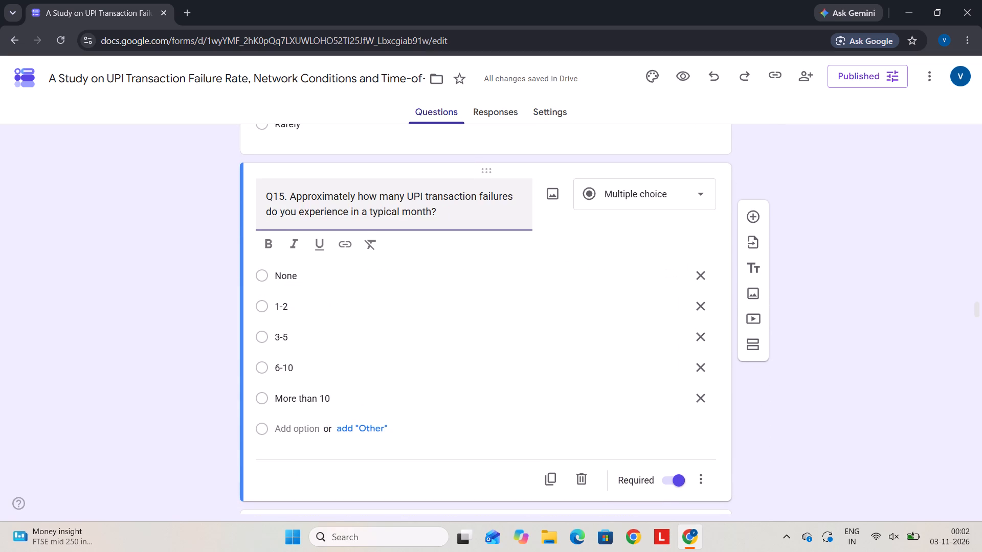
key("Right")
key("BackSpace")
key("3")
Renumber the question on how frequently a UPI transaction remains pending for a noticeable period as Q14.
scroll(281, 197, "down", 4)
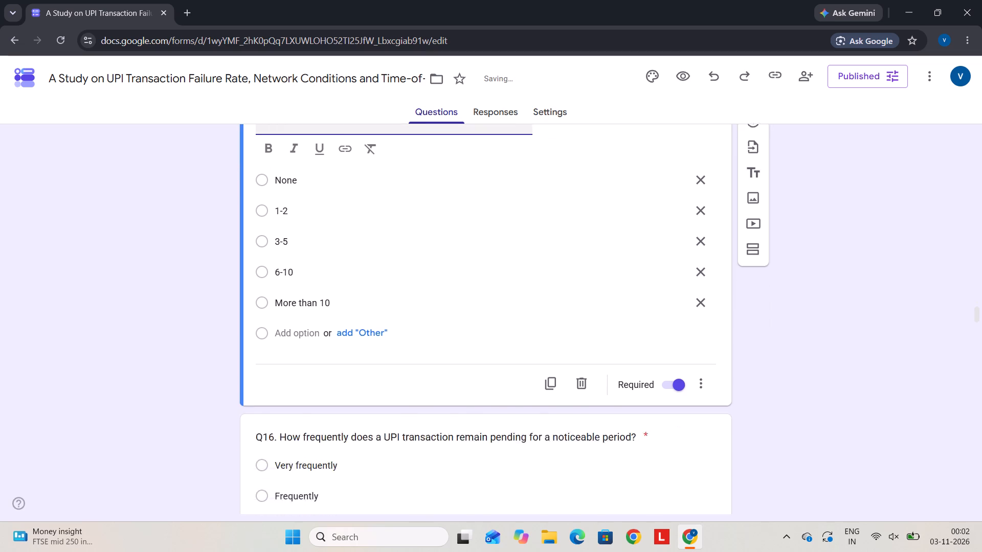
scroll(281, 197, "down", 4)
left_click(272, 212)
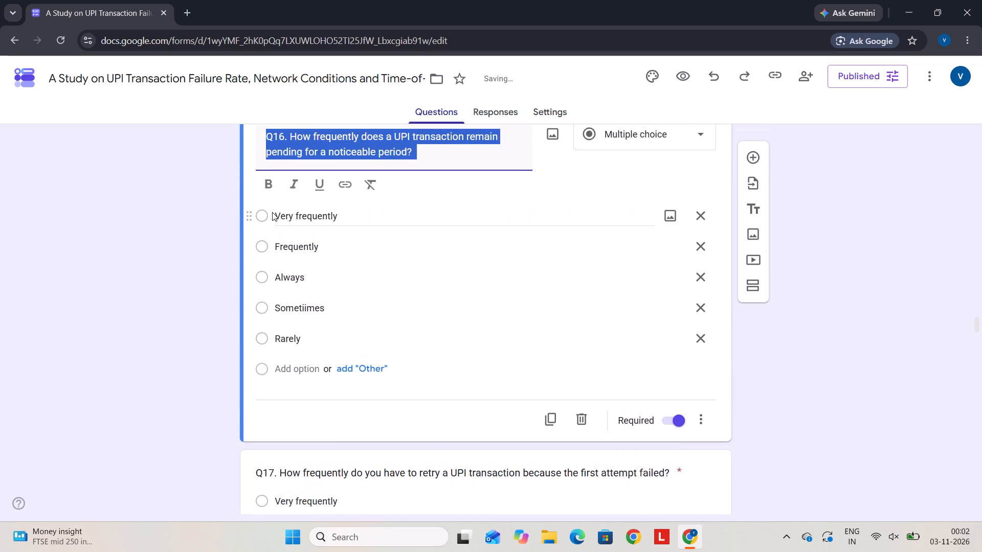
left_click(287, 136)
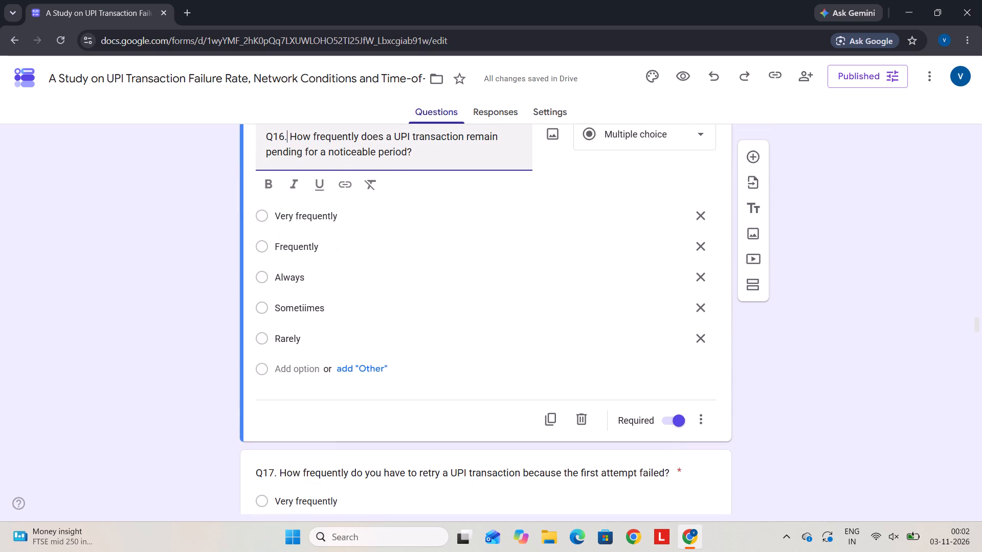
key("Left")
key("BackSpace")
key("4")
Renumber the question on how frequently a UPI transaction must be retried after a failed first attempt as Q15.
scroll(286, 172, "down", 6)
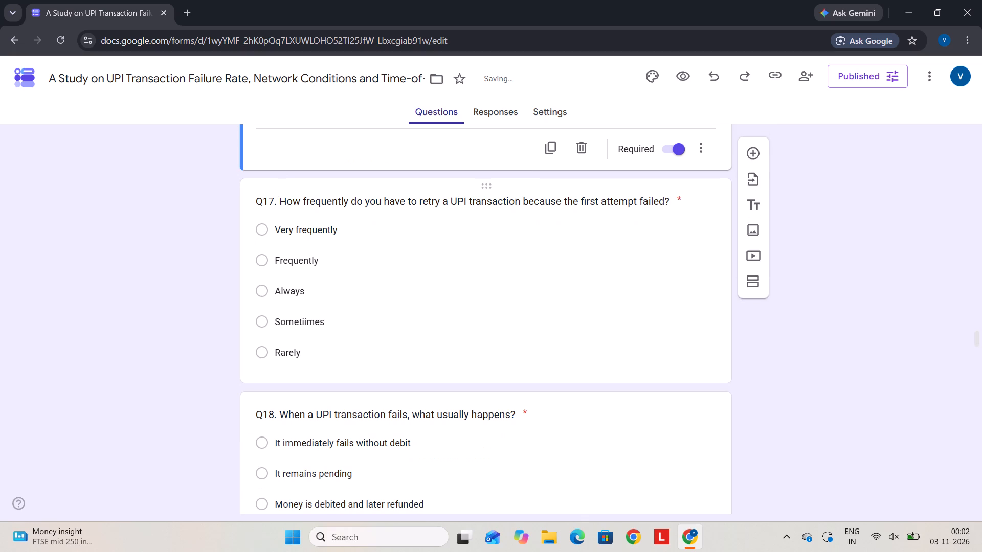
left_click(275, 202)
scroll(275, 202, "up", 1)
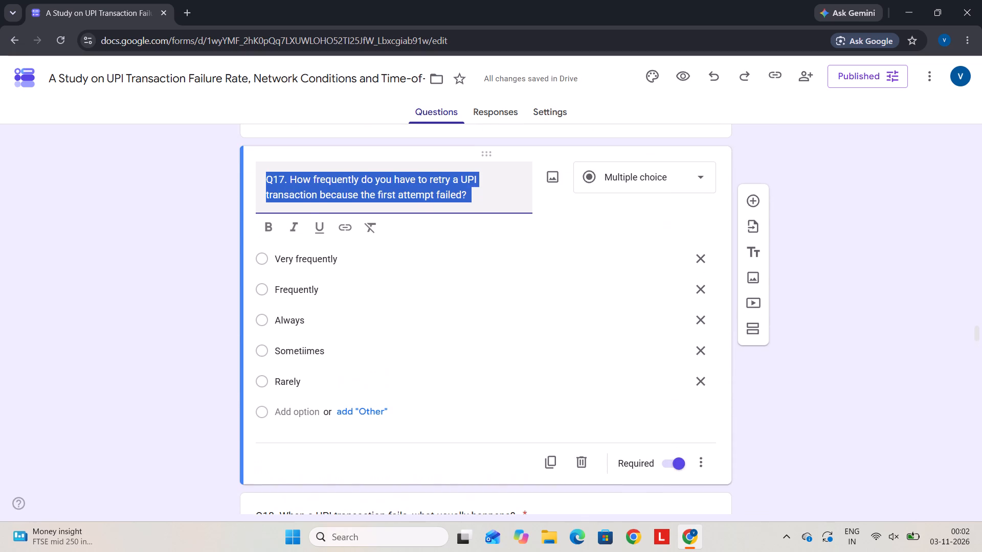
left_click(286, 180)
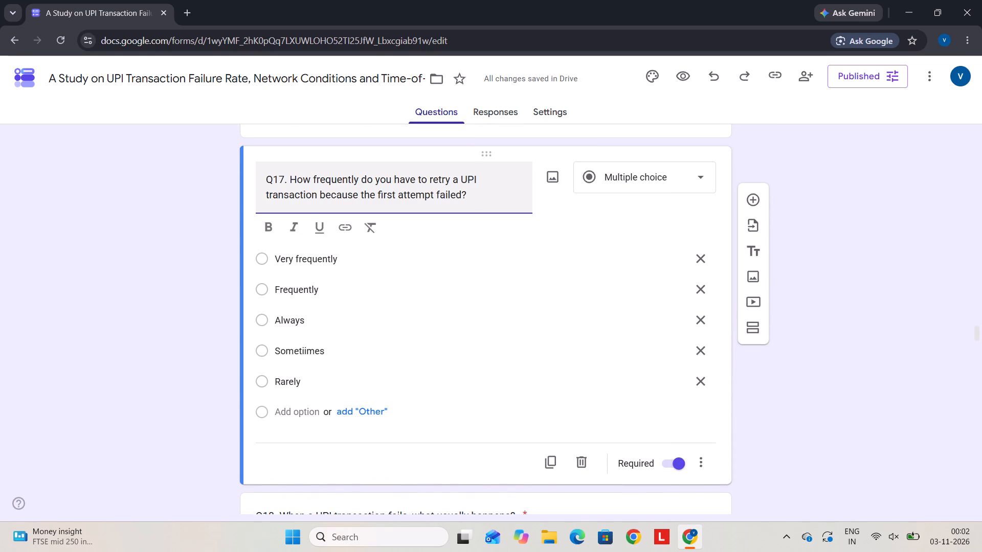
key("Left")
key("BackSpace")
key("5")
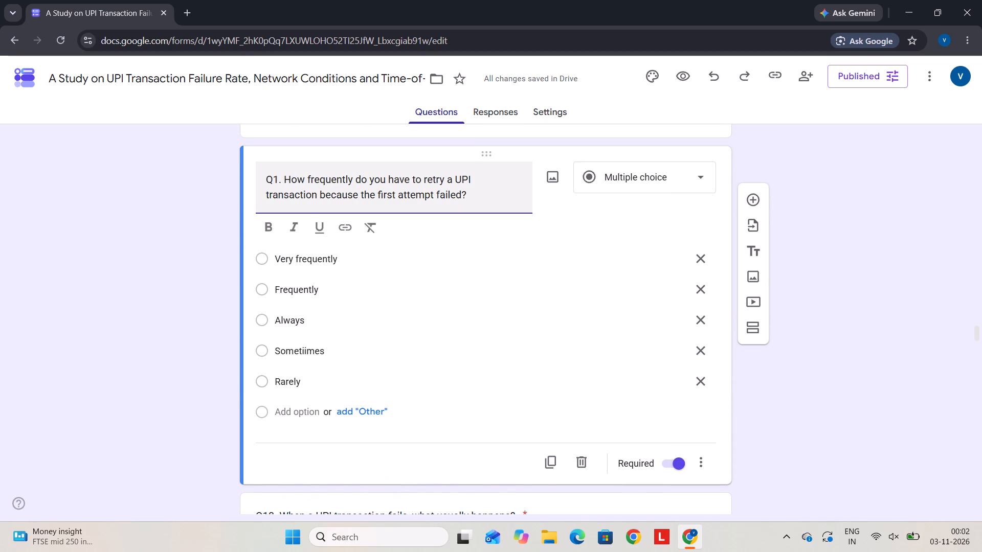
Renumber the question on what usually happens when a UPI transaction fails as Q16.
scroll(307, 350, "down", 1)
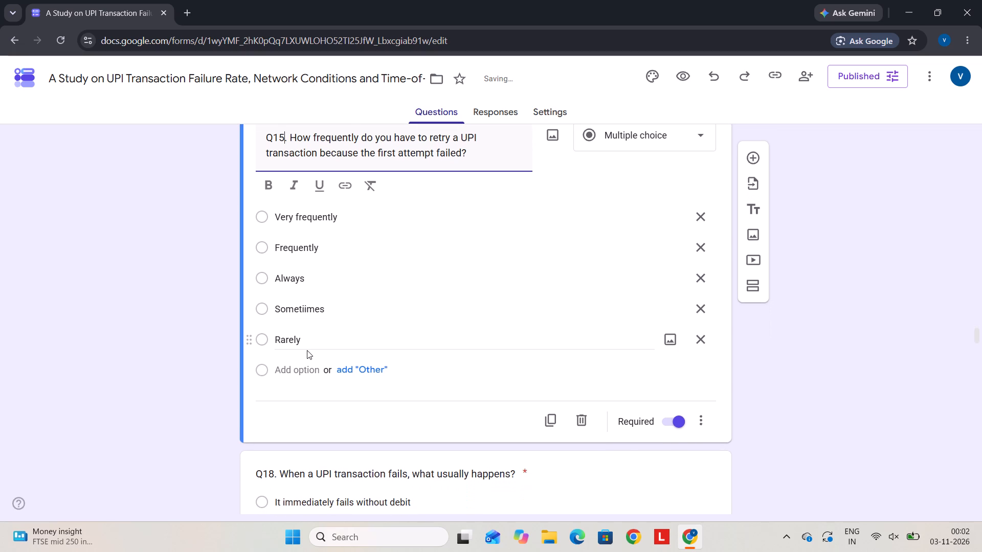
scroll(307, 350, "down", 1)
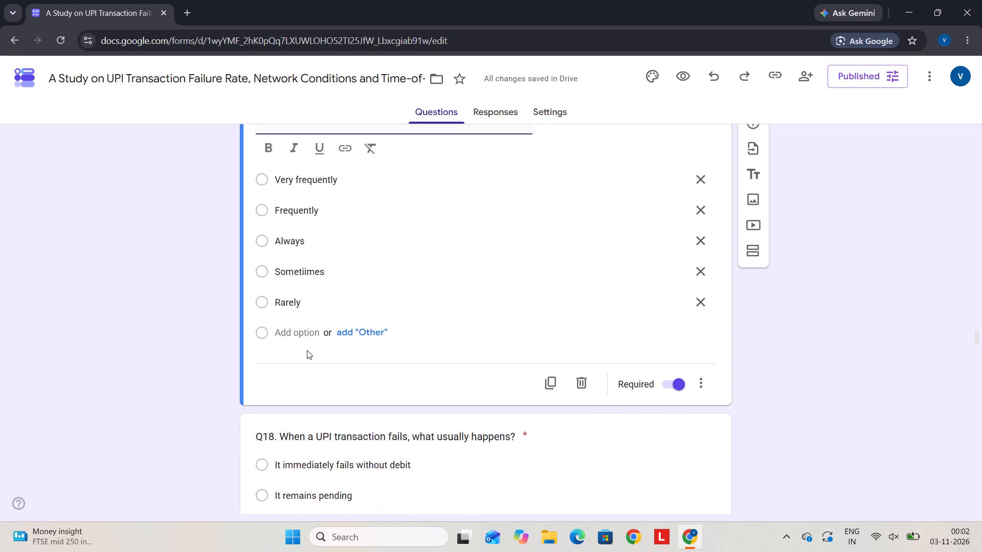
scroll(307, 350, "down", 1)
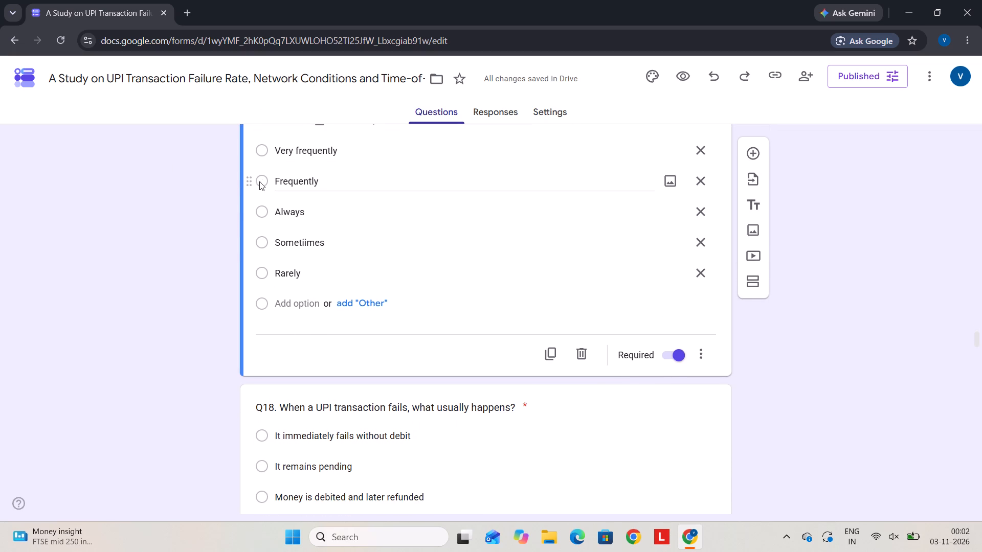
scroll(284, 352, "down", 1)
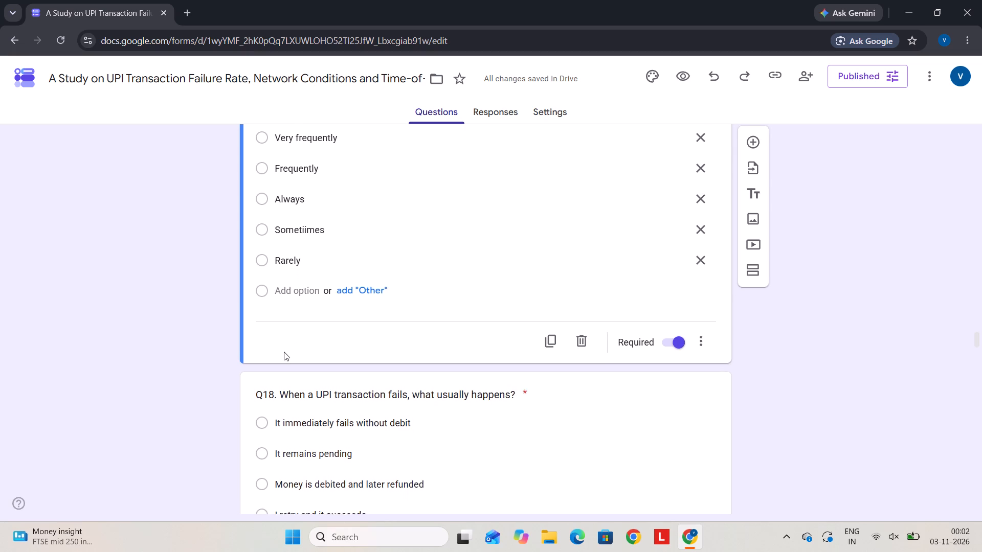
scroll(284, 352, "down", 1)
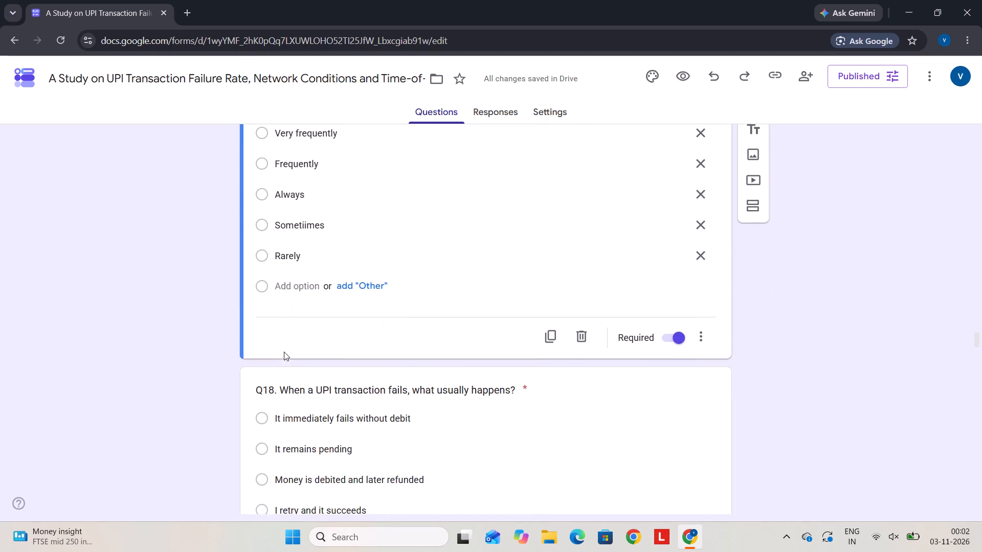
left_click(273, 388)
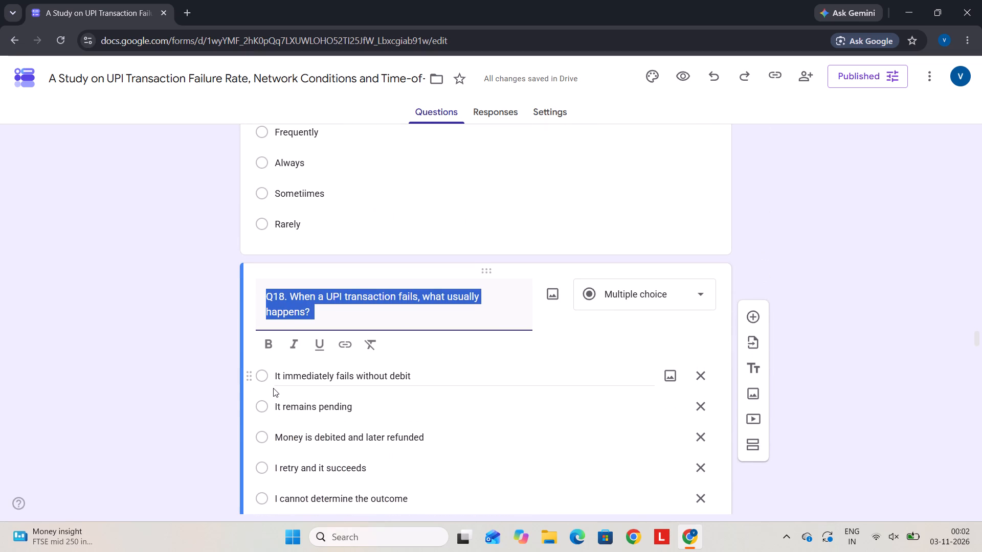
left_click(282, 300)
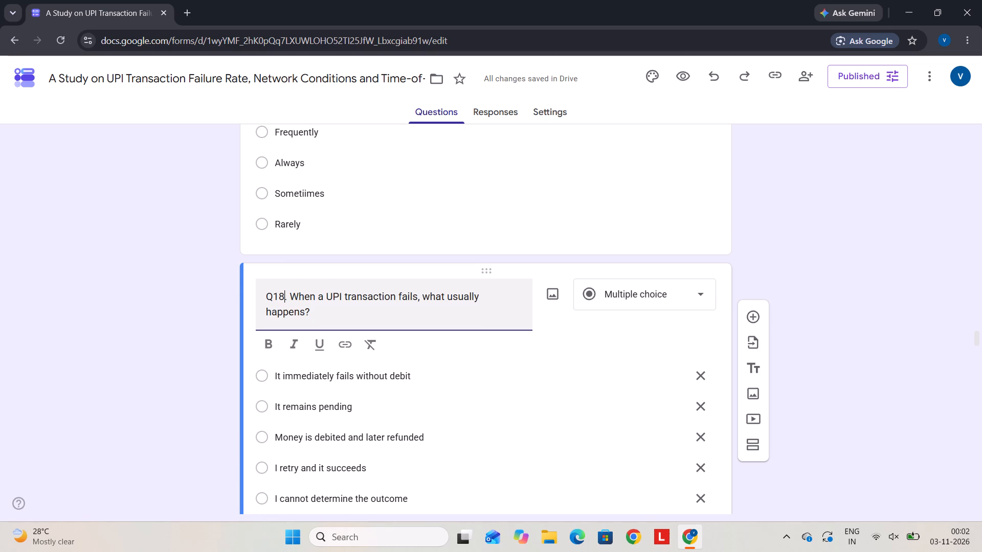
key("BackSpace")
key("6")
Renumber the question rating usual internet/network quality, first in the Network Conditions section, as Q17.
scroll(282, 300, "down", 5)
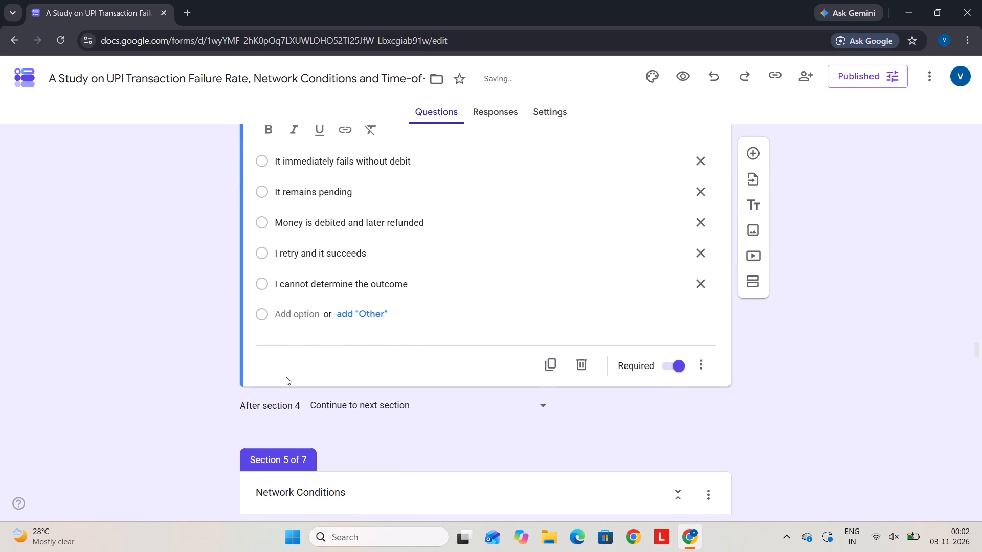
scroll(286, 377, "right", 2)
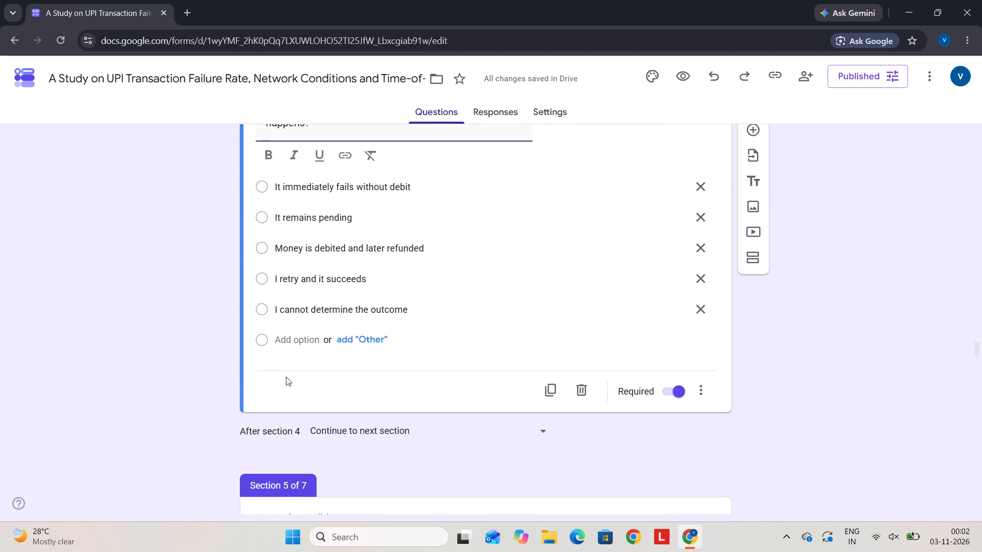
scroll(286, 377, "down", 4)
scroll(286, 419, "down", 1)
left_click(275, 354)
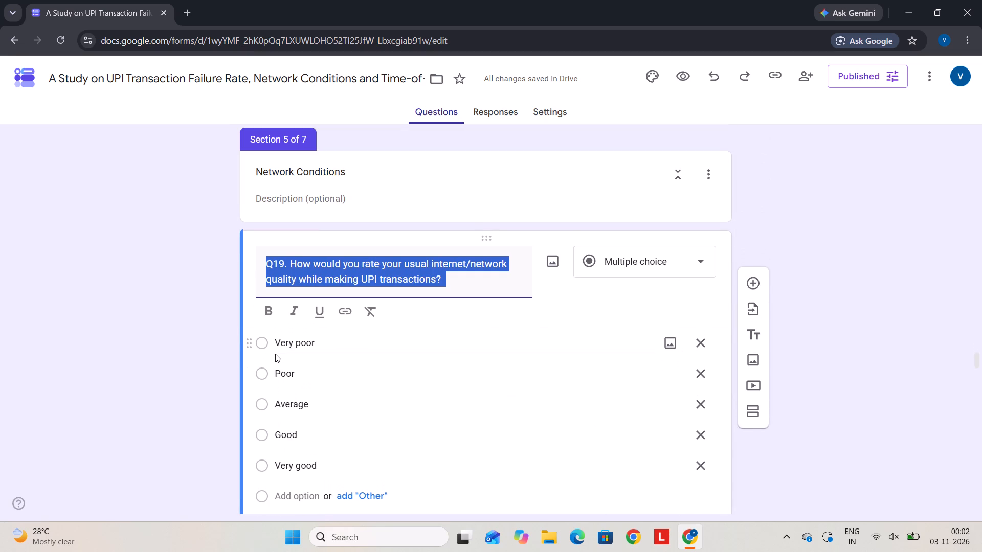
left_click(284, 264)
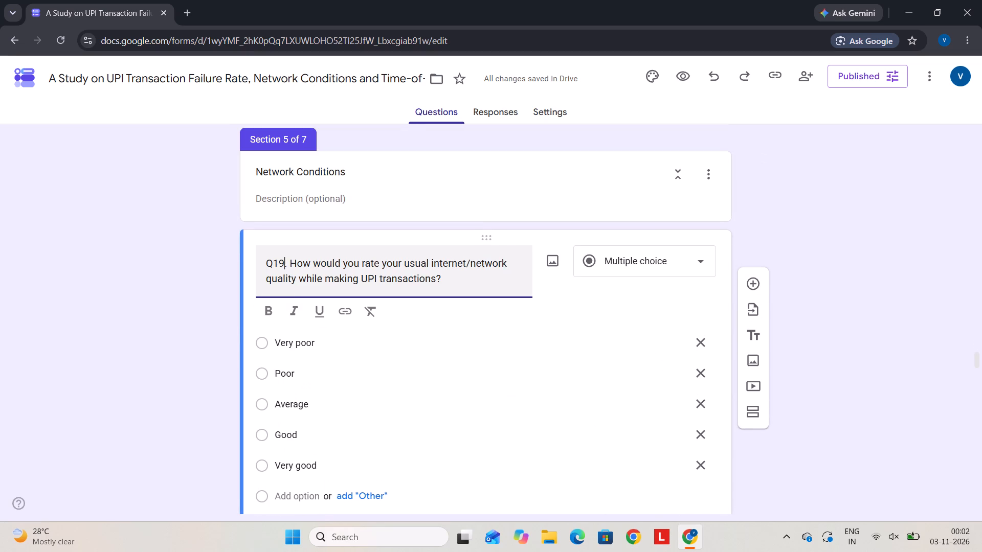
key("BackSpace")
key("7")
Renumber the question on how frequently weak or unstable network connectivity is experienced as Q18.
scroll(284, 264, "down", 2)
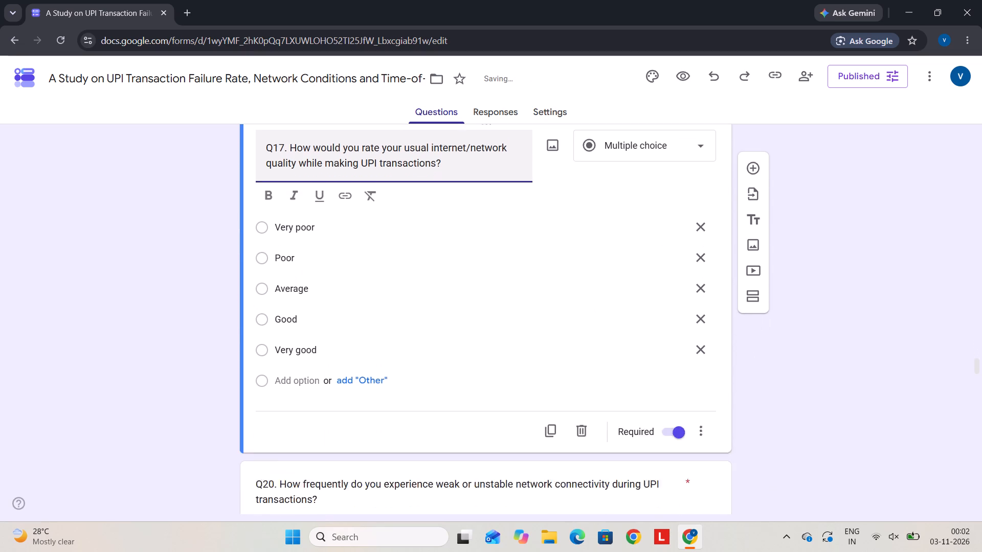
scroll(284, 264, "down", 3)
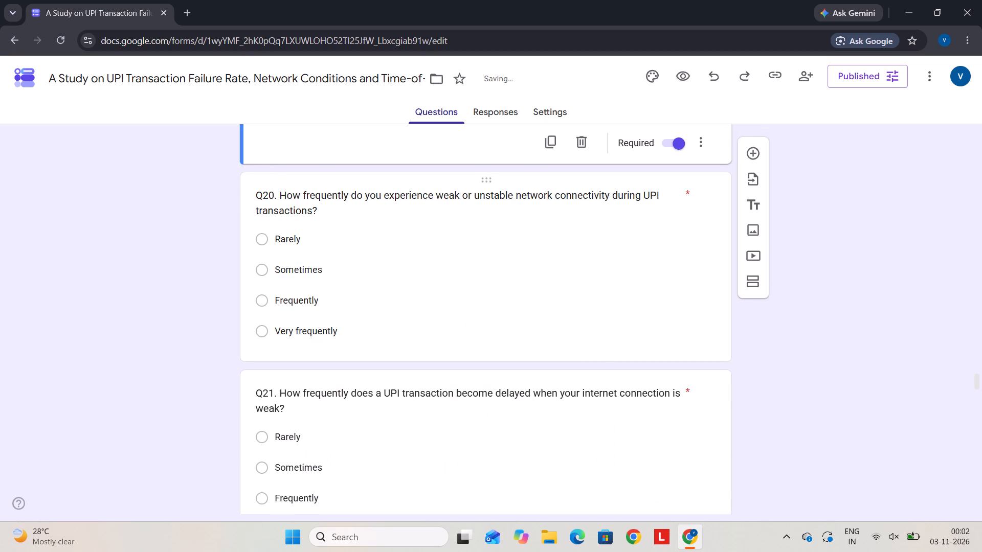
left_click(272, 198)
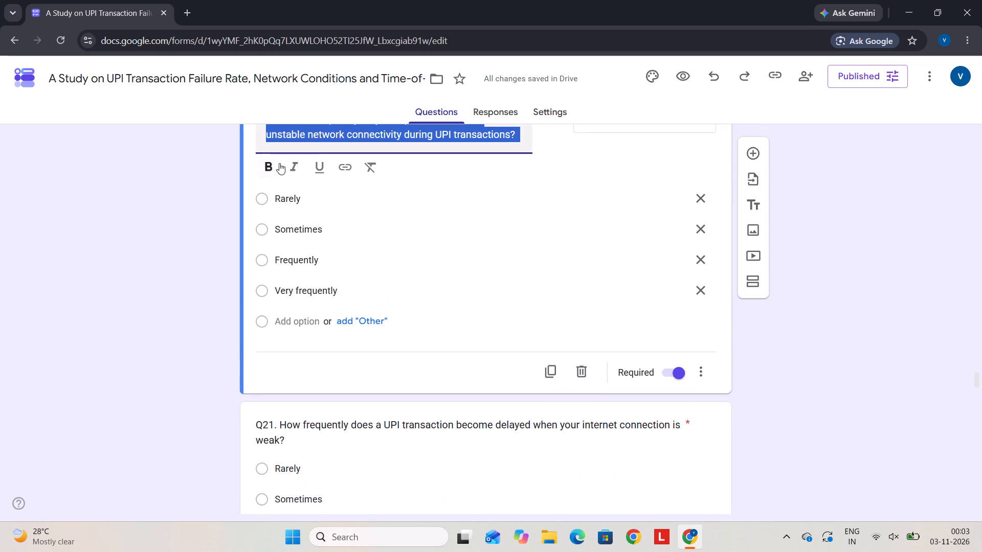
scroll(279, 163, "up", 1)
left_click(285, 161)
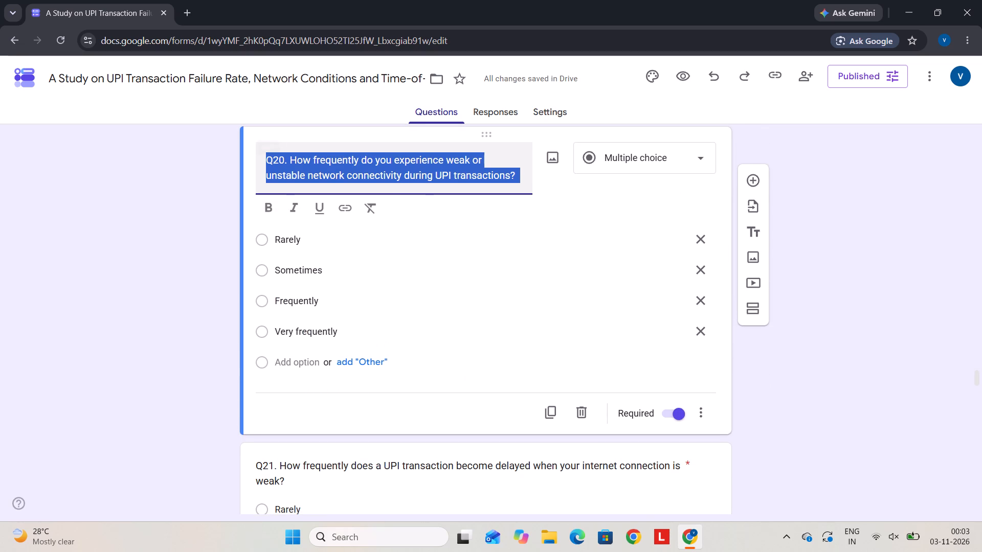
key("BackSpace")
key("BackSpace")
type("18")
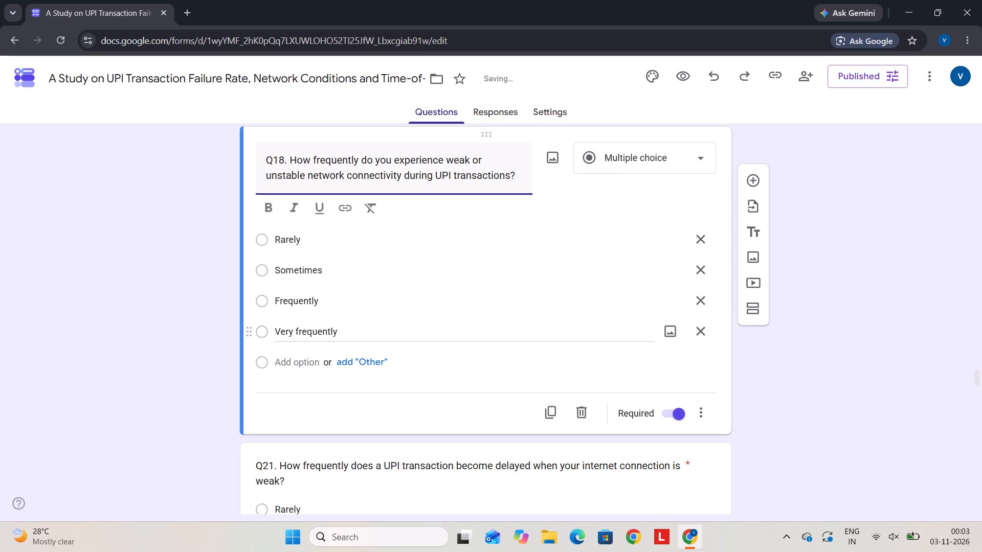
Paste the copied frequency options into the weak-connectivity question Q18 as new answer options below the existing ones.
left_click(298, 357)
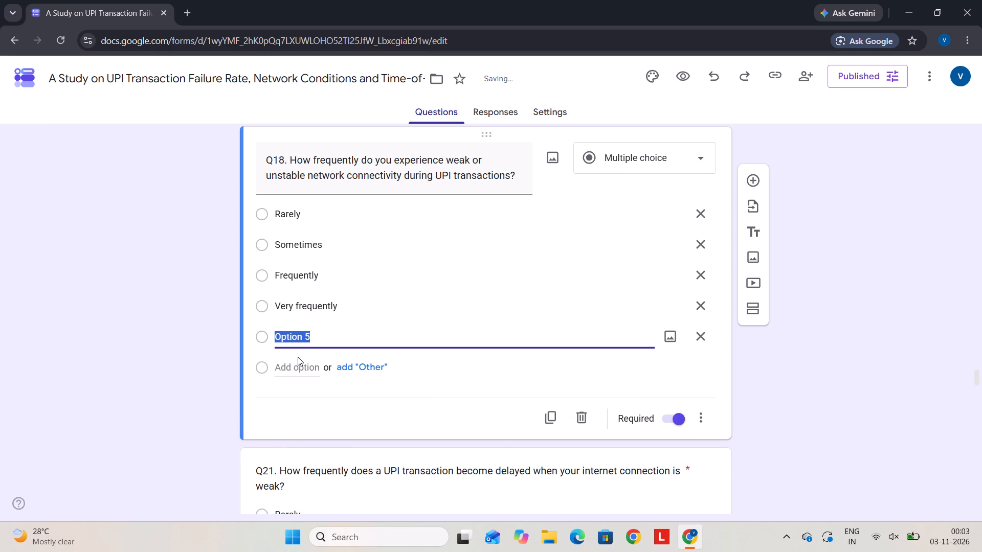
key("ctrl+v")
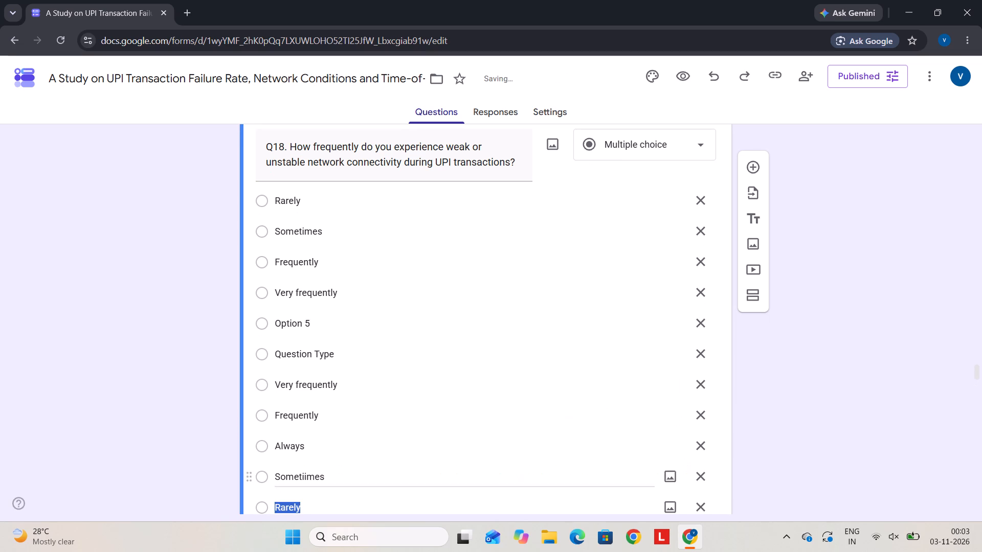
Remove Q18's four original answer options and the stray "Option 5" and "Question Type" entries, keeping the pasted frequency options.
left_click(367, 491)
key("ctrl+z")
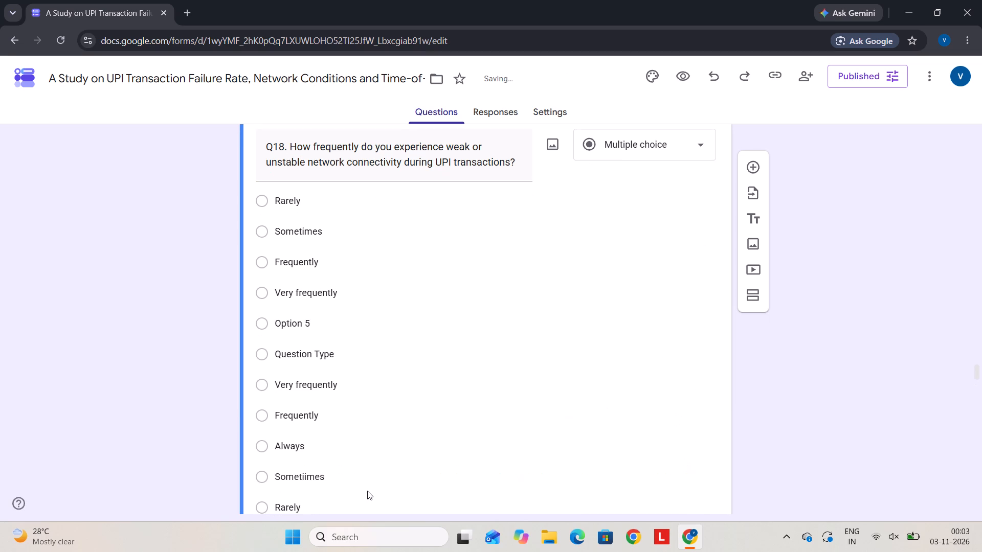
scroll(363, 410, "up", 1)
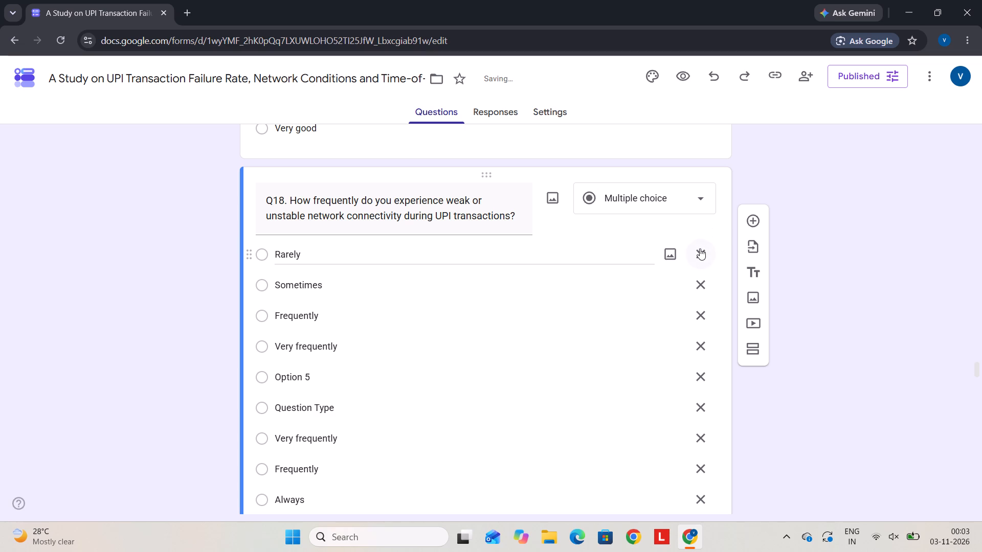
left_click(700, 248)
left_click(700, 248)
left_click(700, 248)
left_click(700, 248)
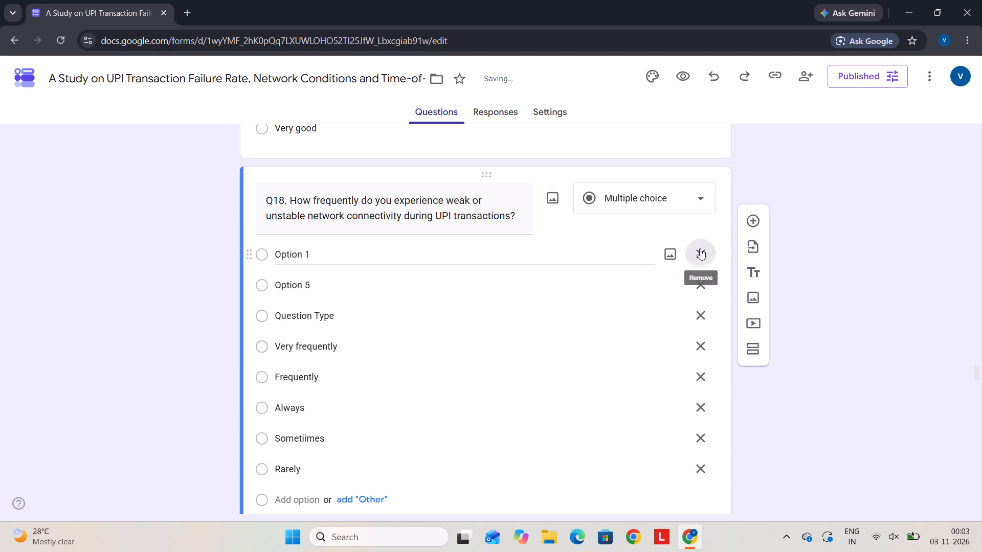
left_click(700, 248)
left_click(700, 248)
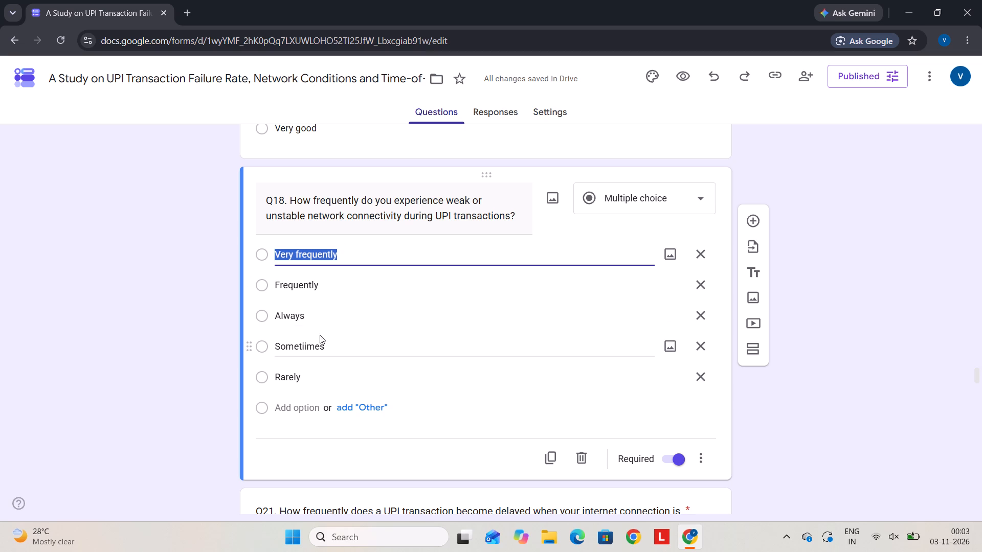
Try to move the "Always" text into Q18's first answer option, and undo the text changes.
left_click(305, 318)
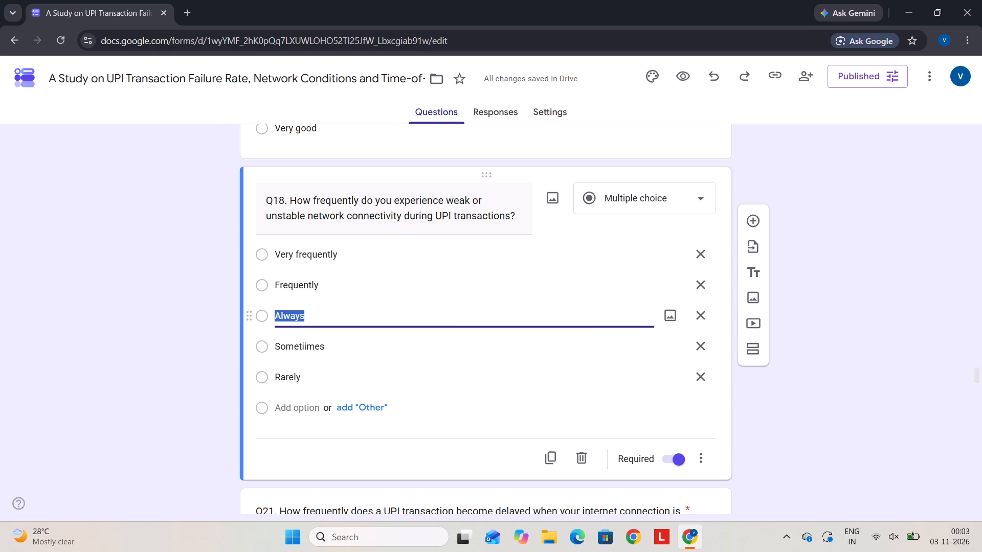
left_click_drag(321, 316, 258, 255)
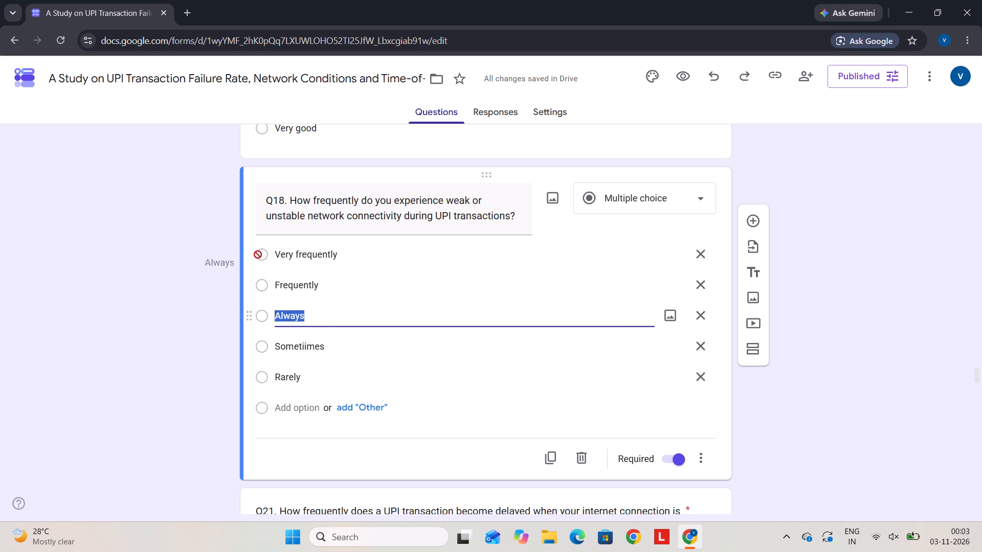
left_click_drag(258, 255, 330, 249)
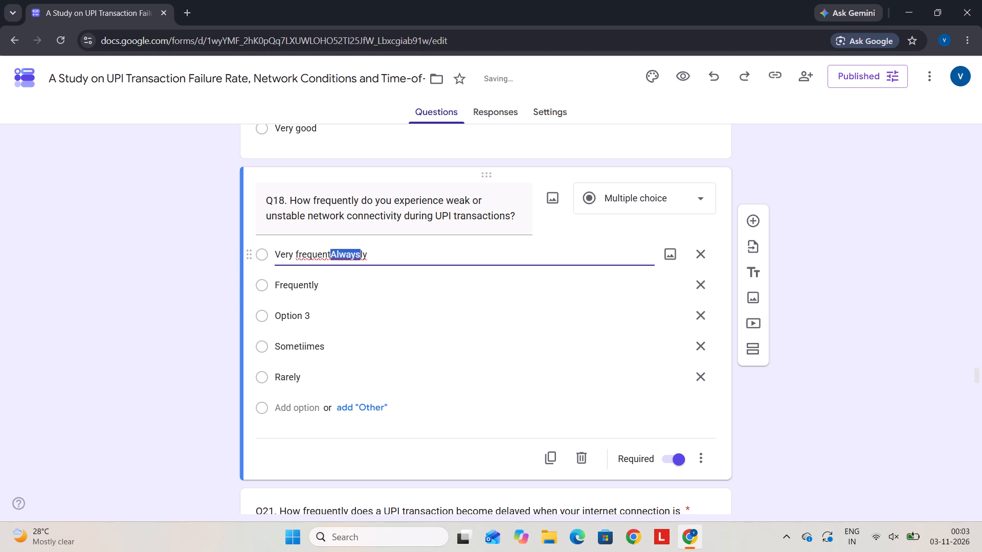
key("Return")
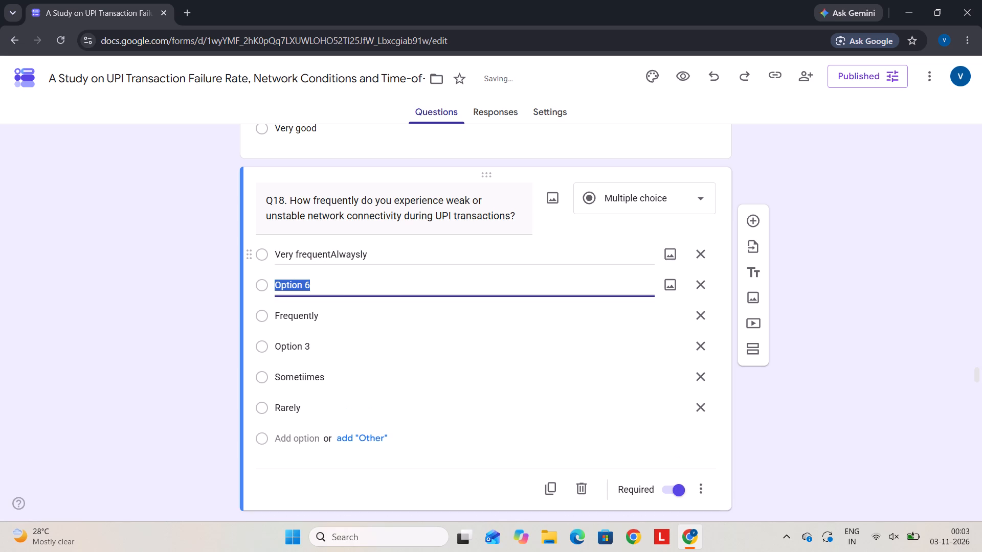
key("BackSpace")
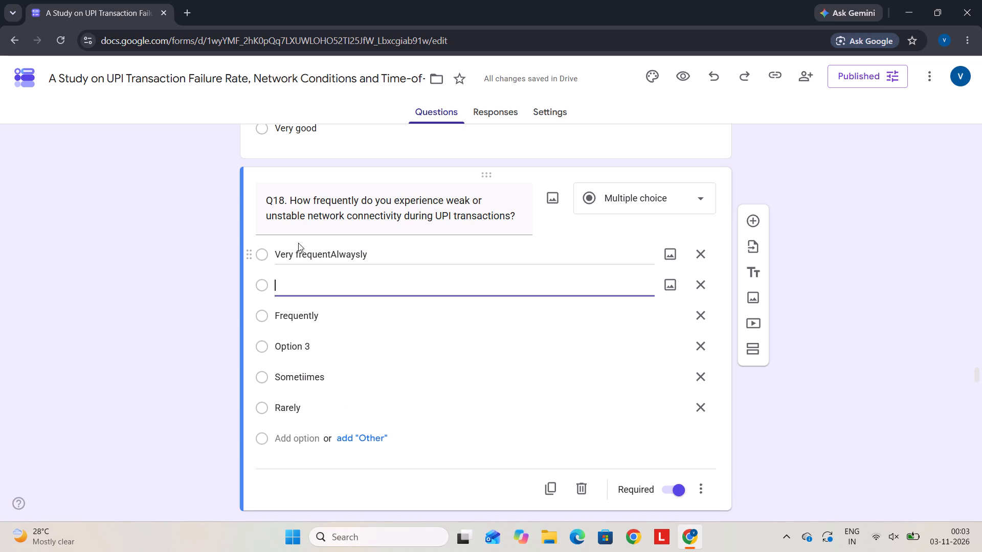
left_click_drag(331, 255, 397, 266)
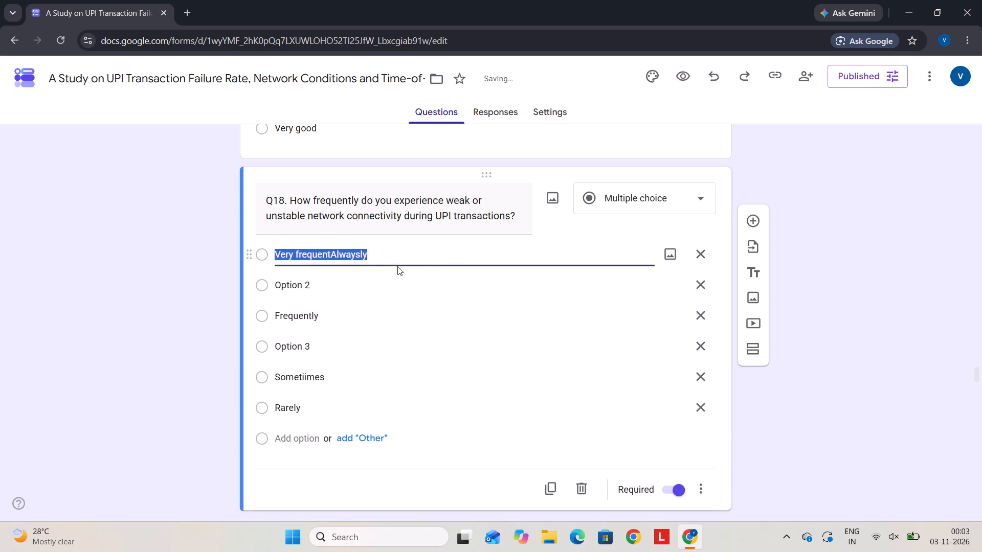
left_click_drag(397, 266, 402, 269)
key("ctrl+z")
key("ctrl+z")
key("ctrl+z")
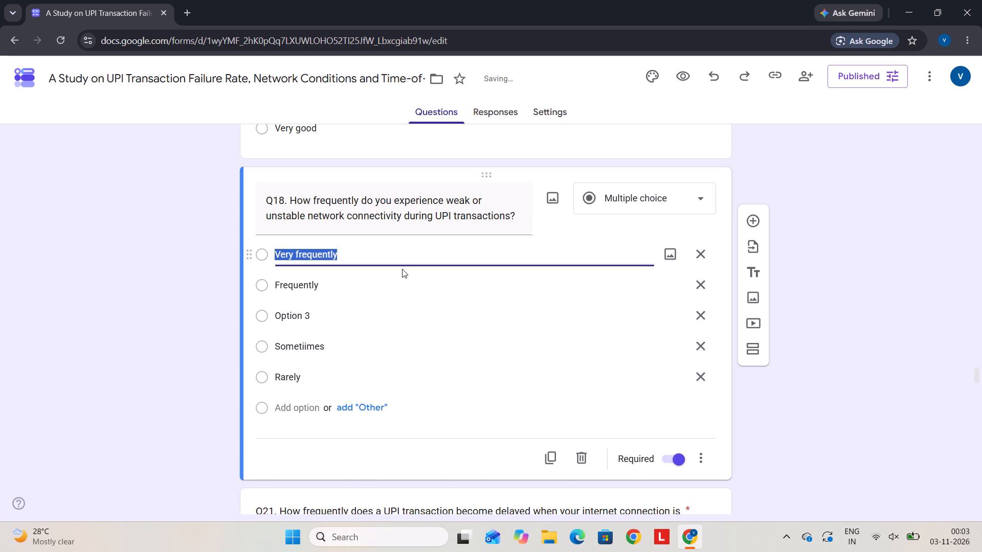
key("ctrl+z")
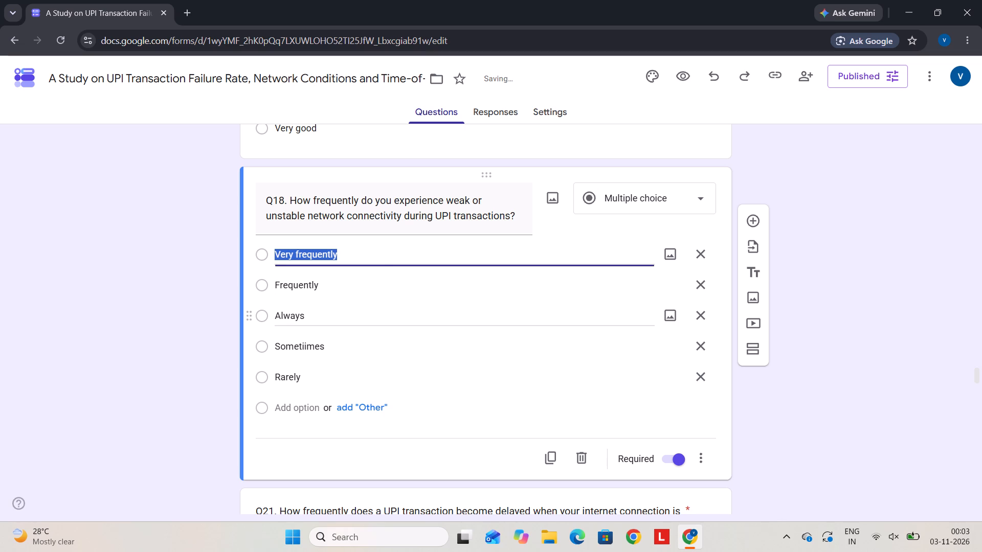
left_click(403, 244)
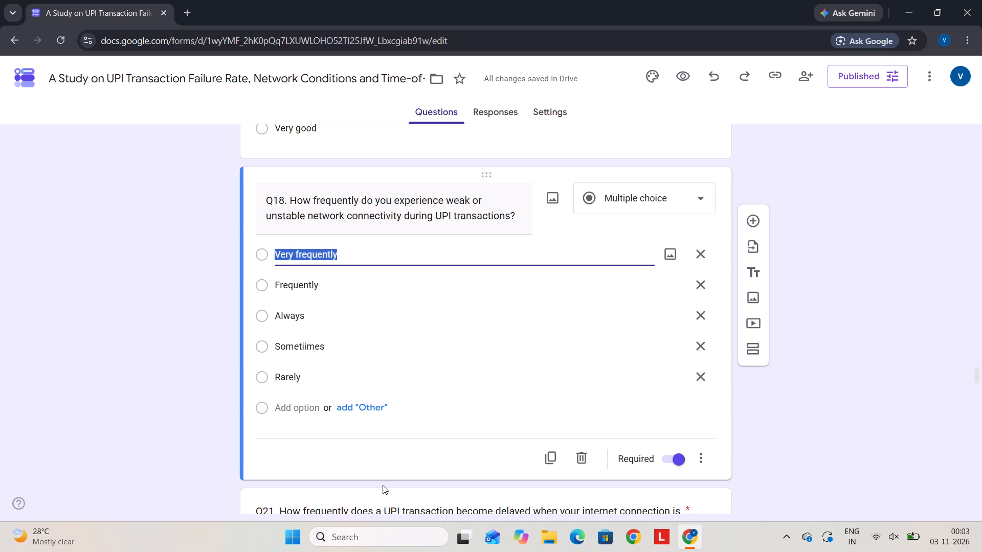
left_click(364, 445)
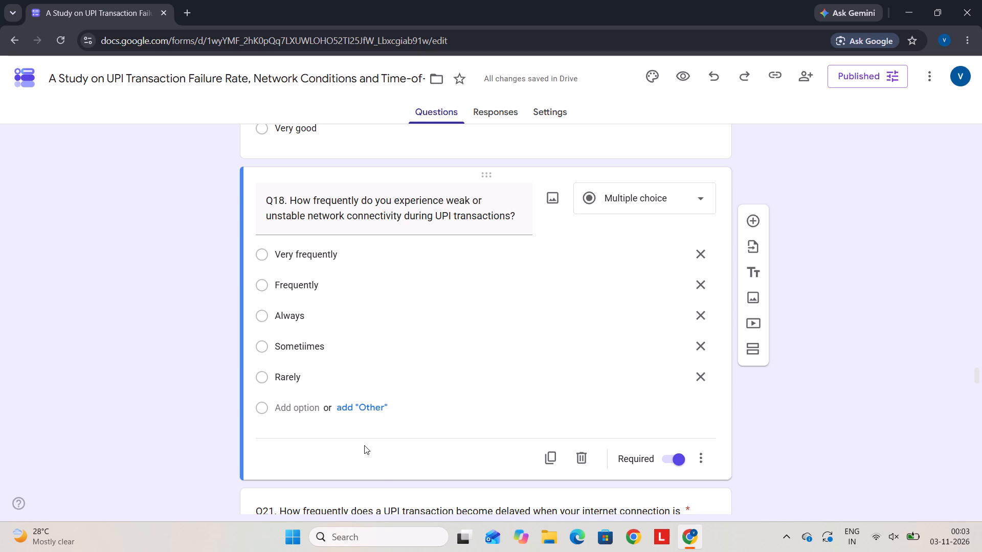
Renumber the question on how frequently a UPI transaction becomes delayed on a weak connection as Q19.
scroll(388, 508, "down", 4)
scroll(394, 448, "down", 2)
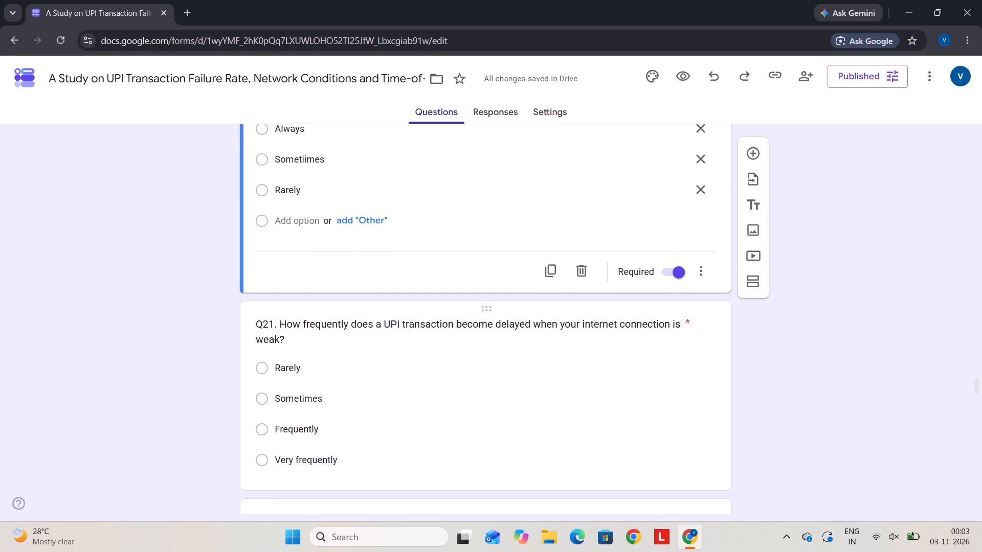
left_click(274, 319)
left_click(280, 241)
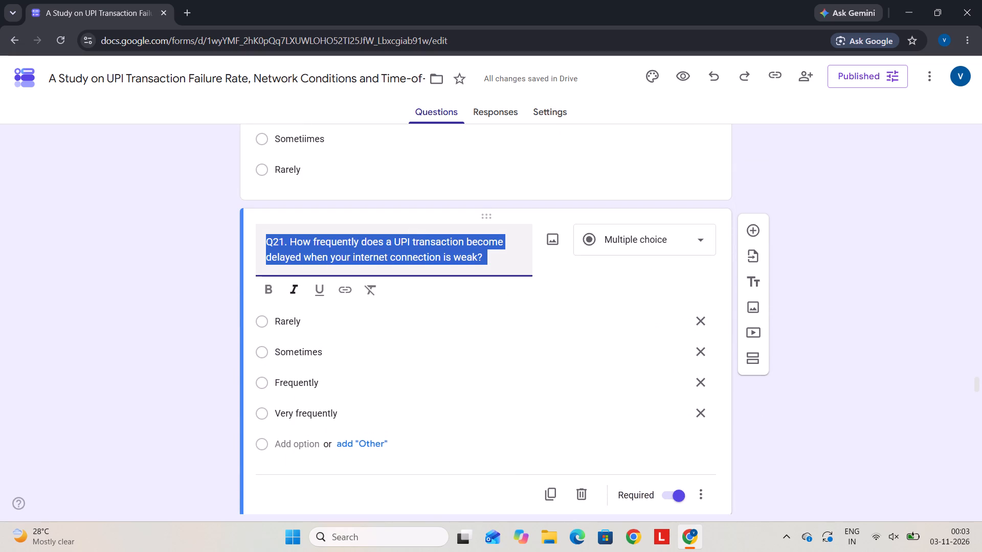
key("Right")
key("BackSpace")
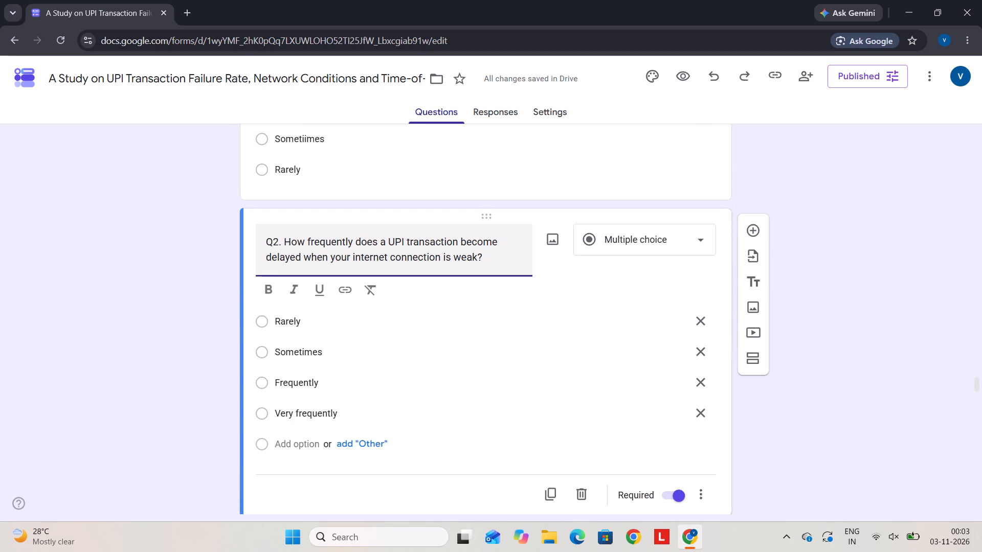
key("BackSpace")
type("19")
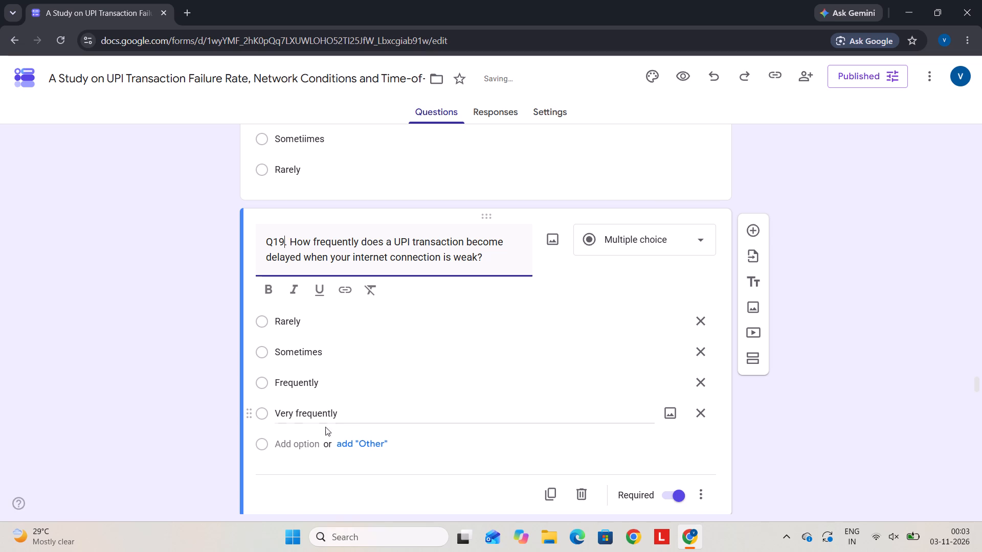
Paste the copied frequency options into the delayed-transaction question Q19 as new answer options below the existing ones.
left_click(293, 443)
key("ctrl+v")
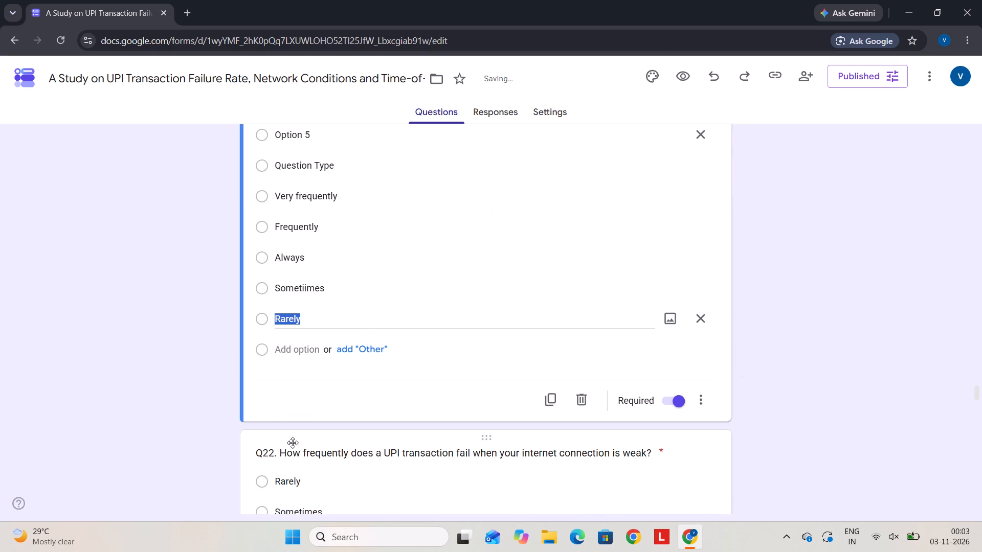
left_click(322, 321)
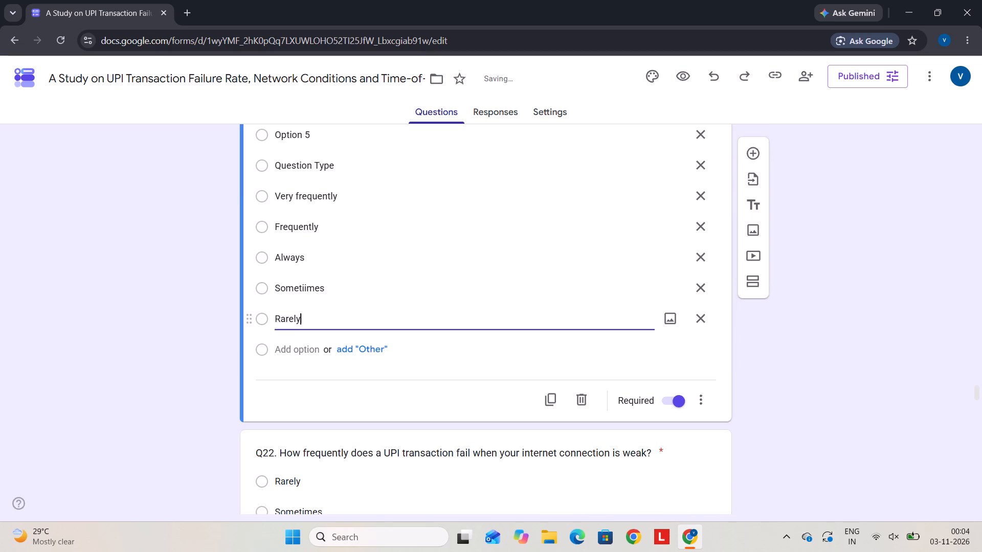
Remove Q19's four original answer options and the stray "Option 5" and "Question Type" entries.
scroll(322, 321, "up", 3)
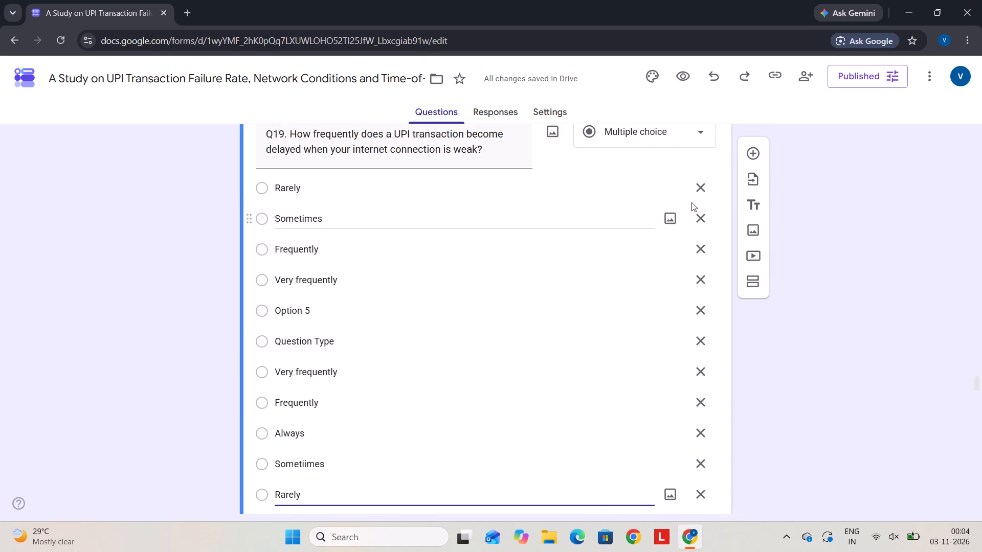
triple_click(700, 191)
triple_click(700, 191)
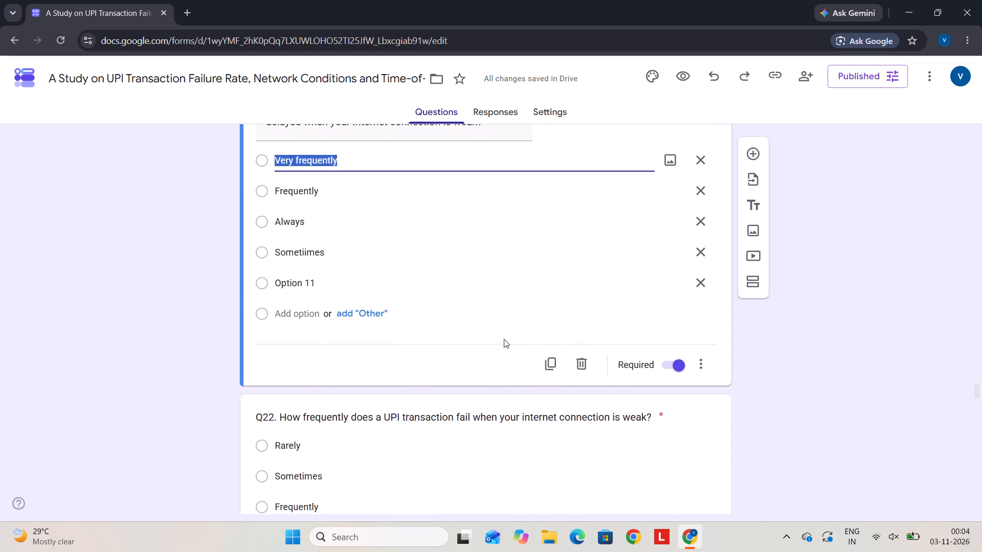
Rename Q19's last answer option as "Rarely".
left_click(317, 312)
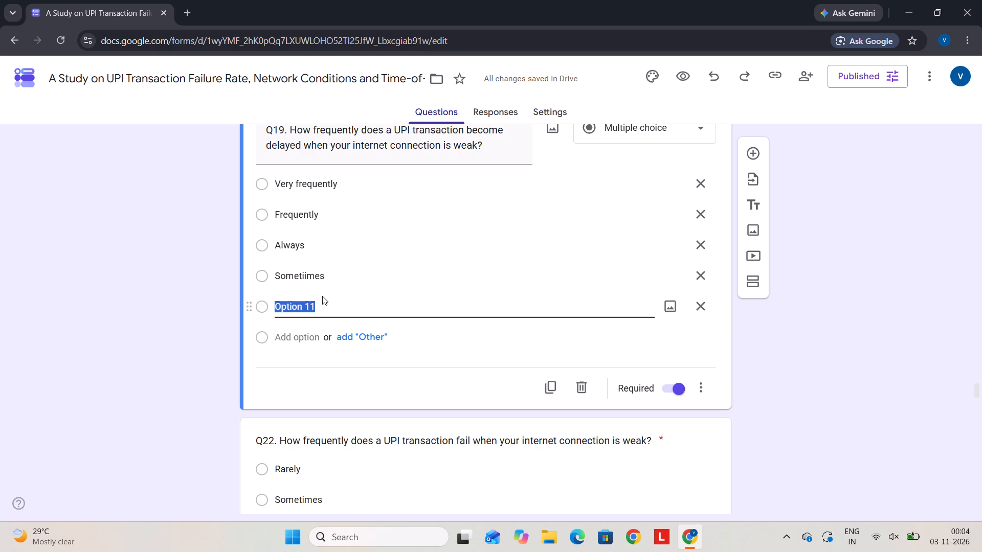
type("Rarely")
Renumber the question on how frequently a UPI transaction fails on a weak connection as Q20.
scroll(322, 296, "up", 1)
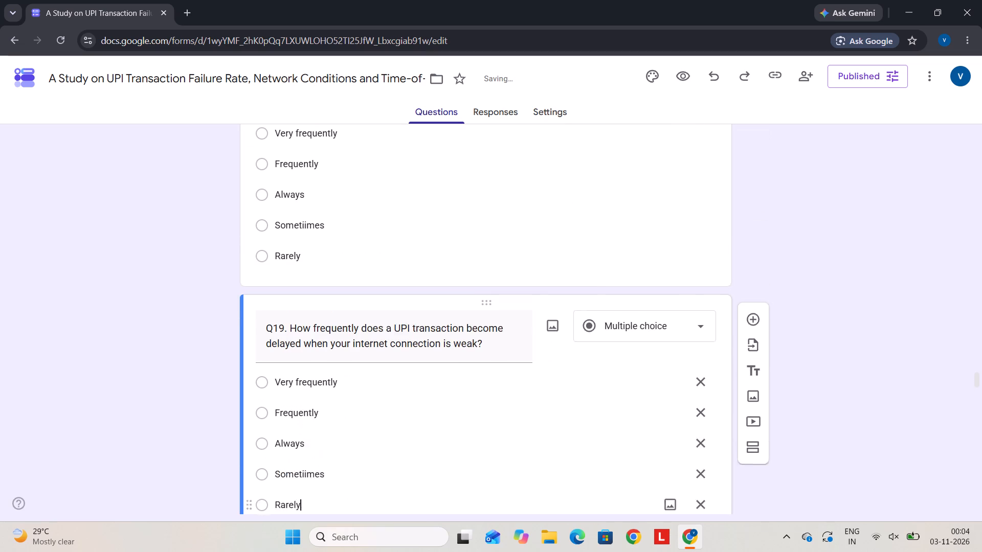
scroll(322, 296, "up", 1)
scroll(322, 296, "down", 7)
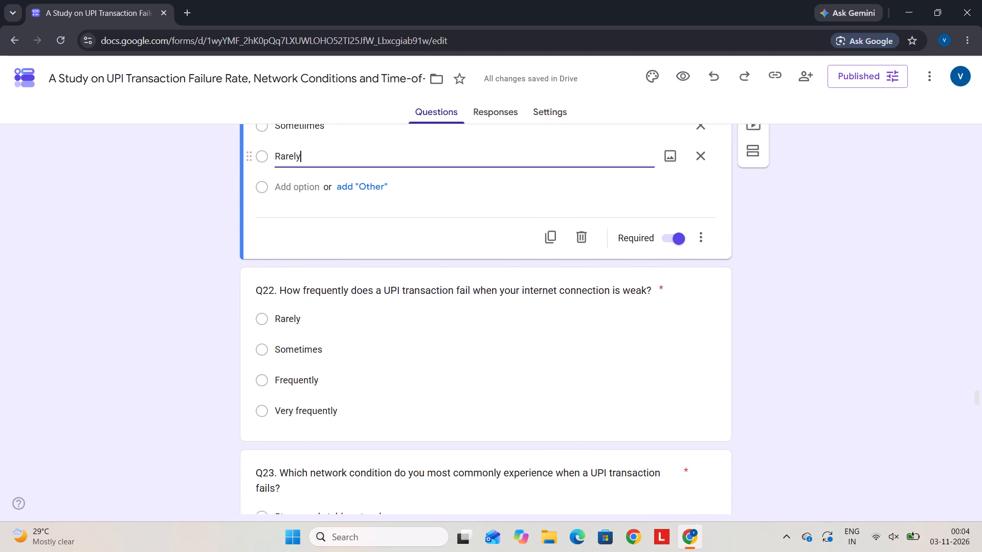
scroll(284, 354, "right", 1)
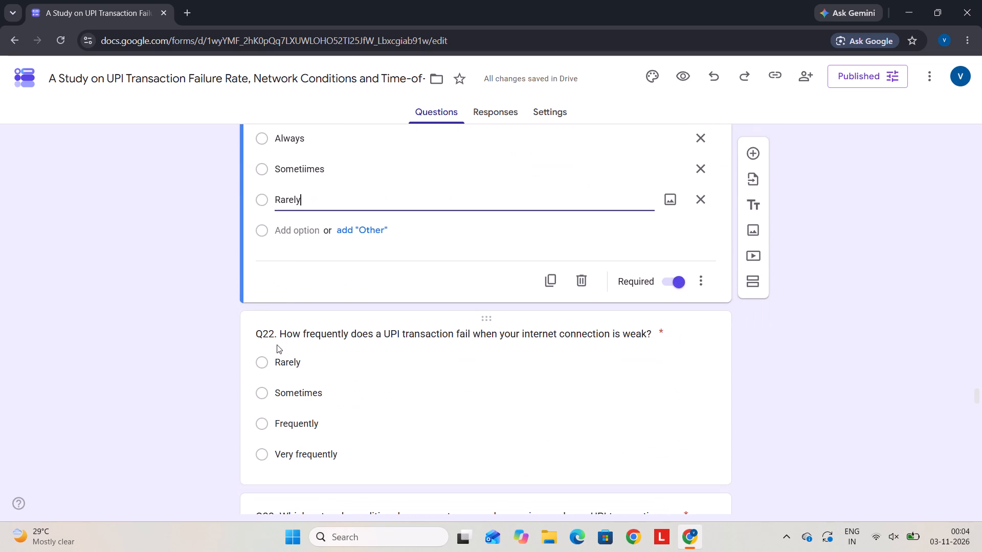
left_click(273, 333)
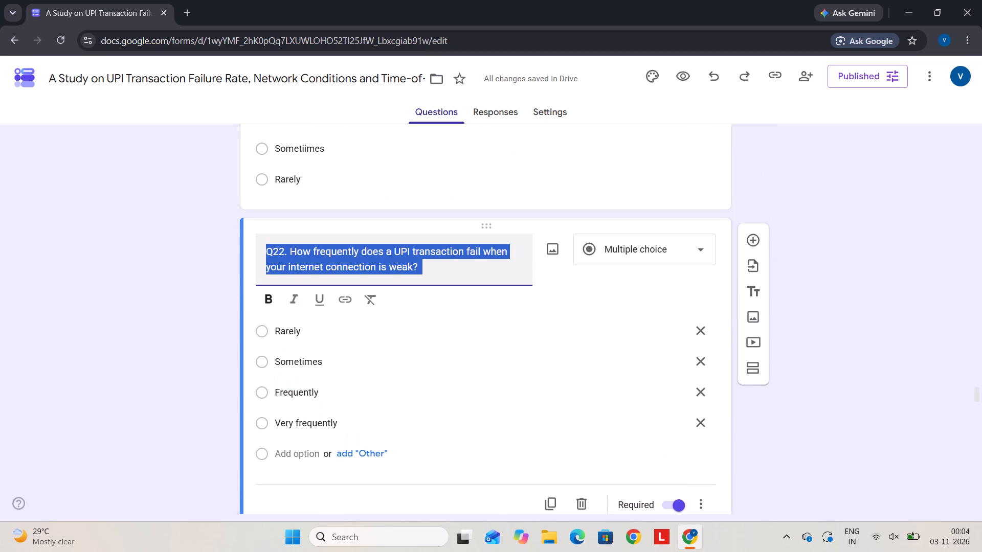
left_click(282, 246)
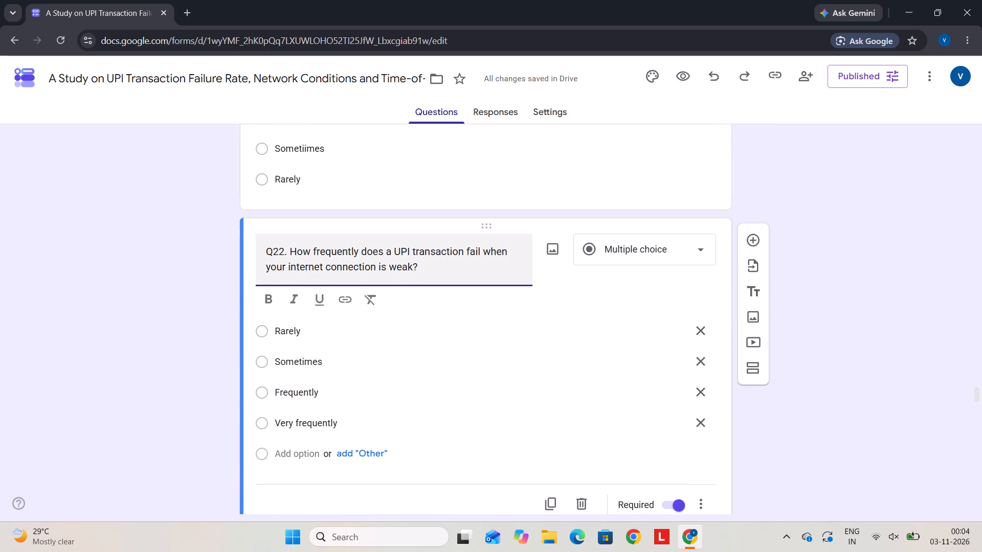
key("BackSpace")
key("0")
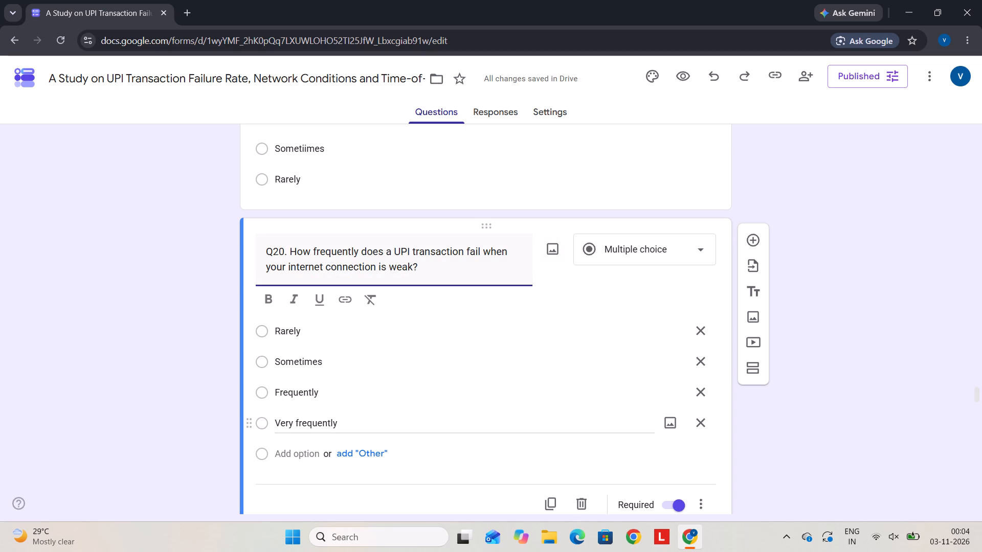
Paste the copied frequency options into the transaction-failure question Q20 as new answer options below the existing ones.
left_click(301, 450)
key("ctrl+v")
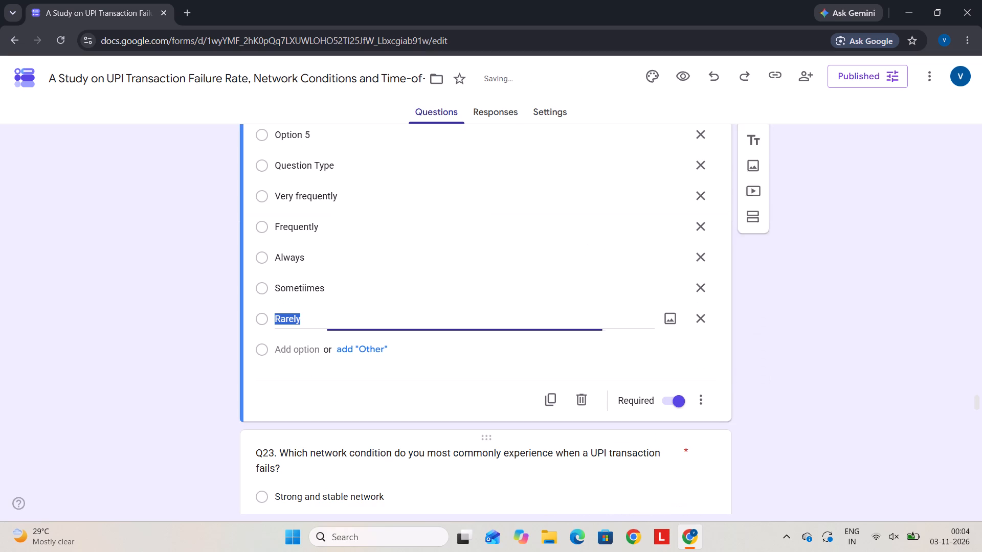
left_click(416, 325)
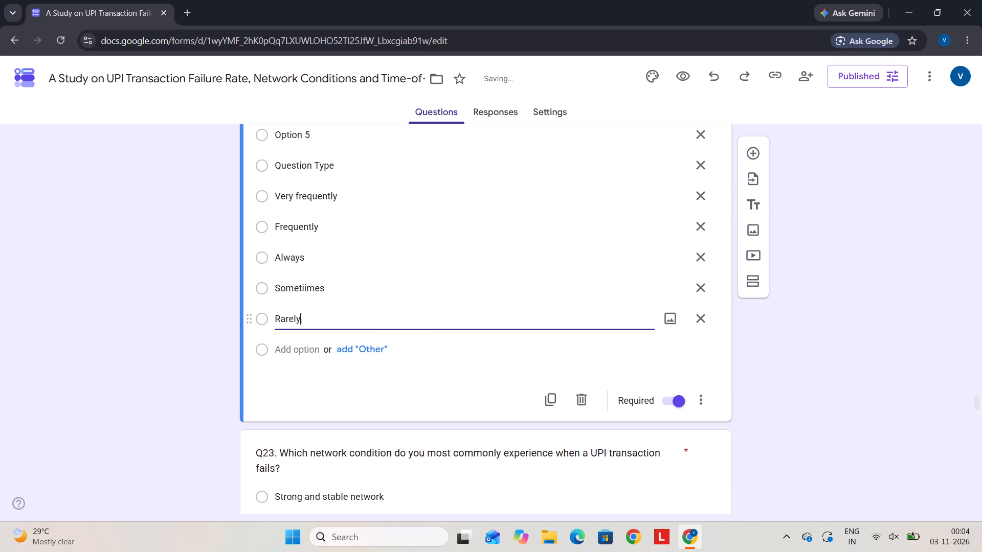
scroll(416, 325, "up", 1)
left_click(416, 325)
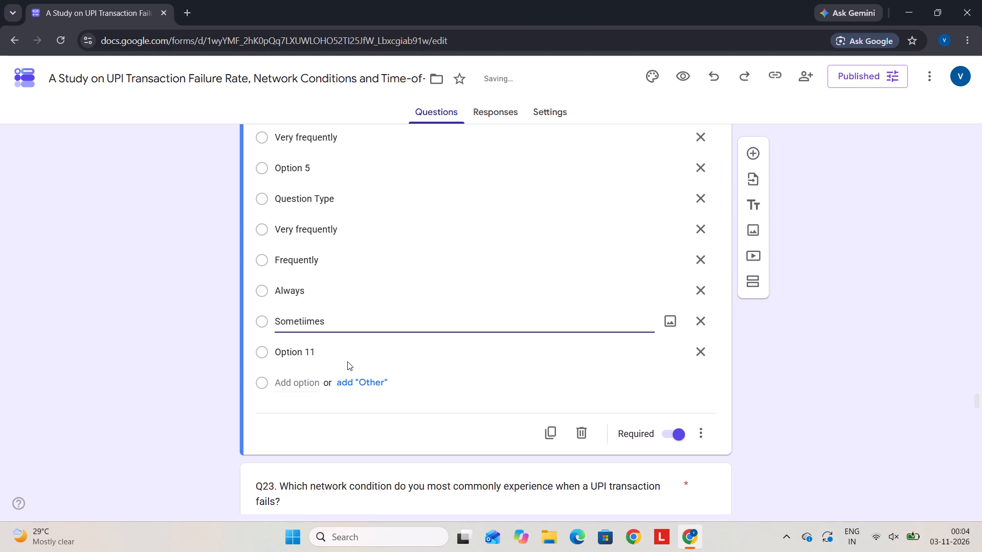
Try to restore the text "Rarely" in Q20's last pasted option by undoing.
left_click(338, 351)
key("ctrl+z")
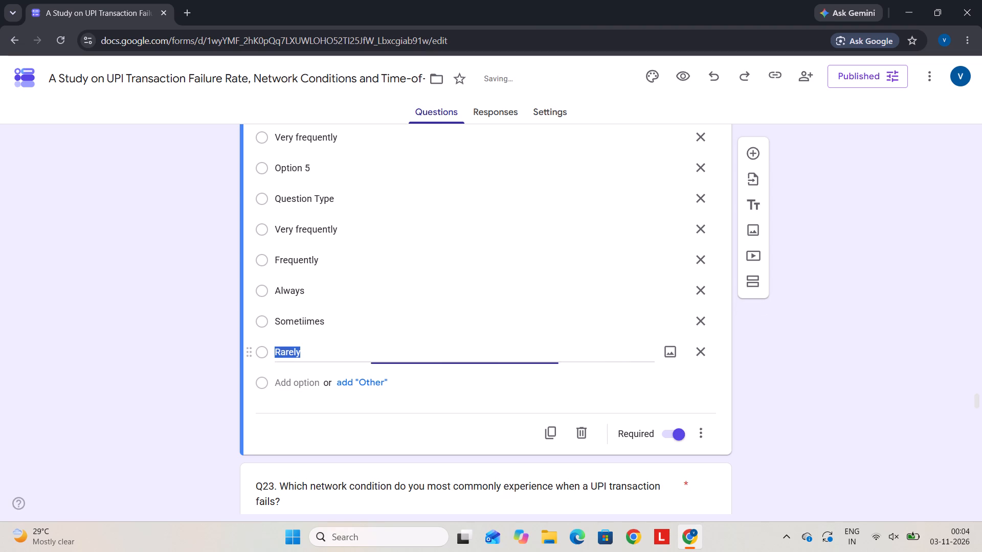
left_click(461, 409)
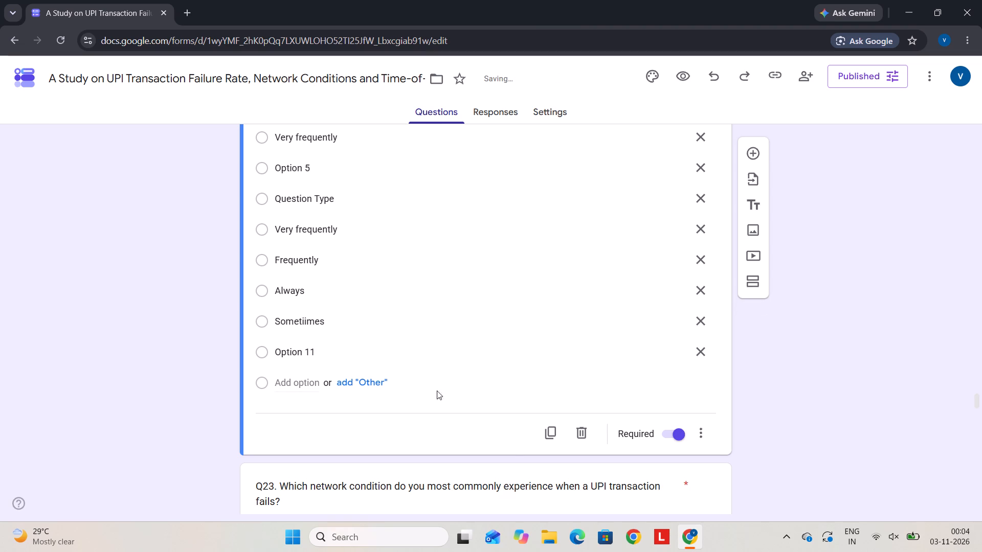
Restore the text "Rarely" in Q20's last pasted option by undoing the last change.
key("ctrl+z")
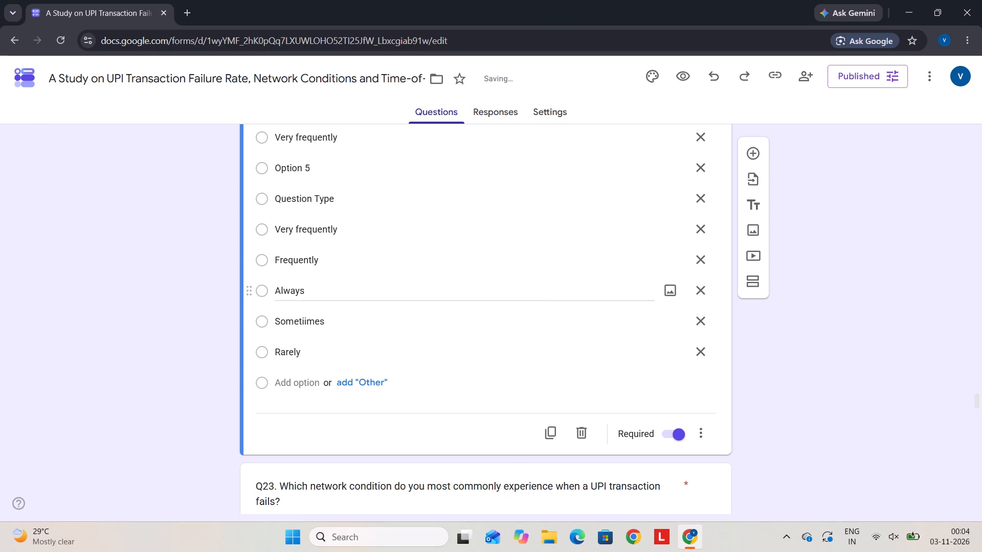
Remove Q20's first six answer options: Rarely, Sometimes, Frequently, Very frequently, Option 5 and Question Type.
scroll(579, 285, "up", 1)
left_click(579, 285)
scroll(579, 285, "up", 1)
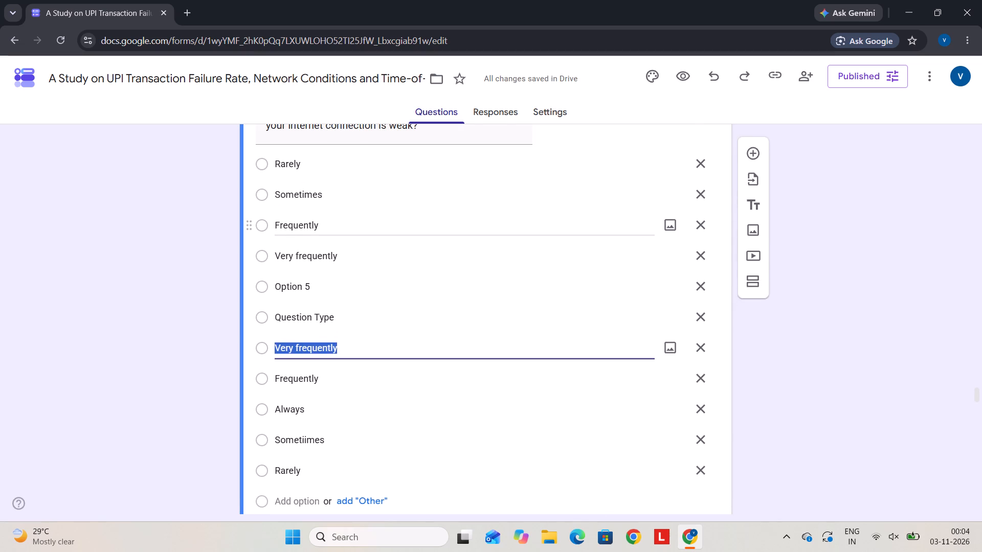
scroll(645, 218, "up", 1)
left_click(704, 185)
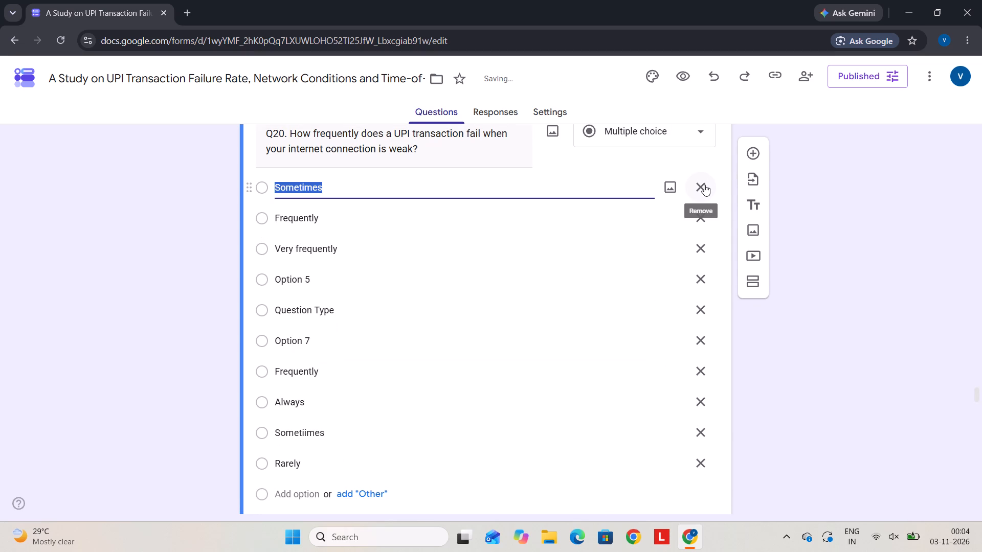
left_click(704, 185)
double_click(704, 185)
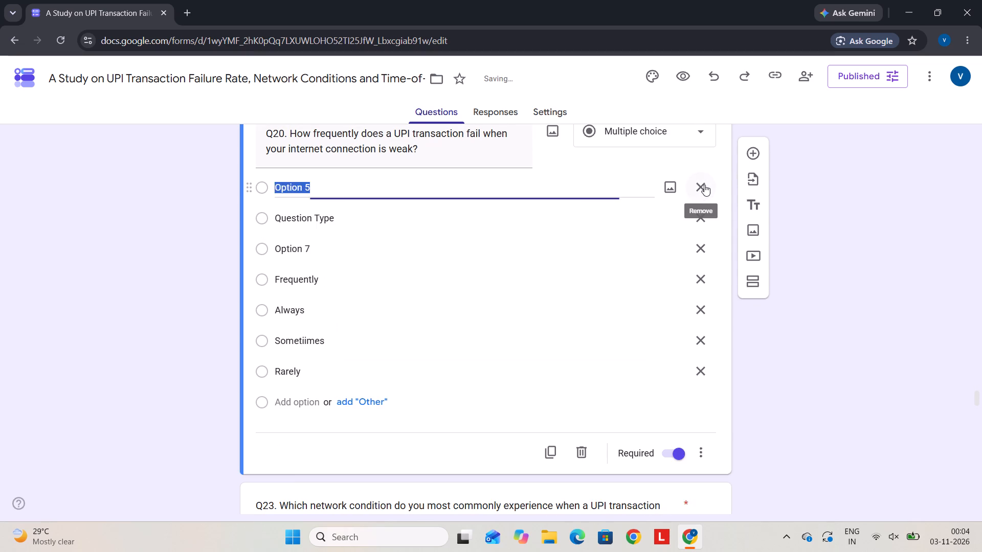
left_click(704, 185)
left_click(704, 185)
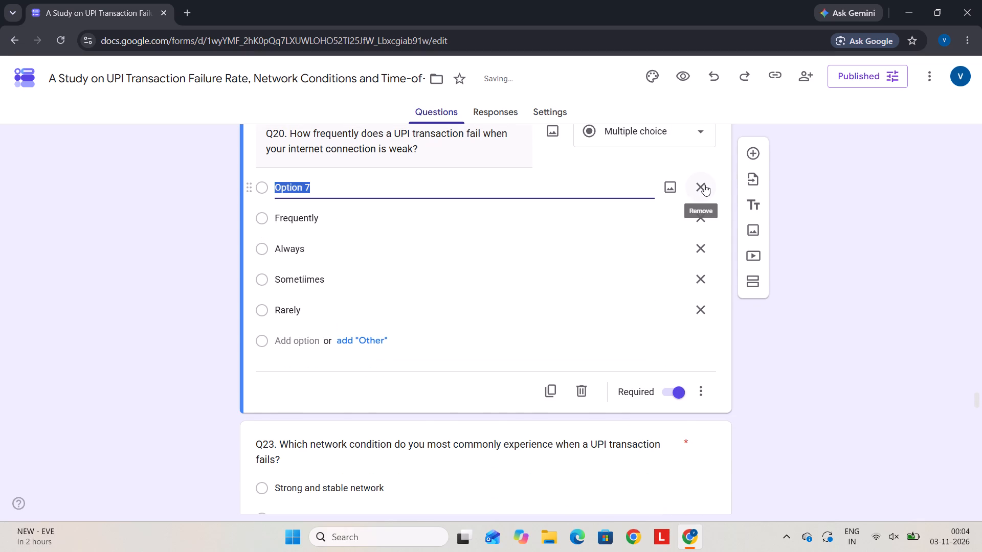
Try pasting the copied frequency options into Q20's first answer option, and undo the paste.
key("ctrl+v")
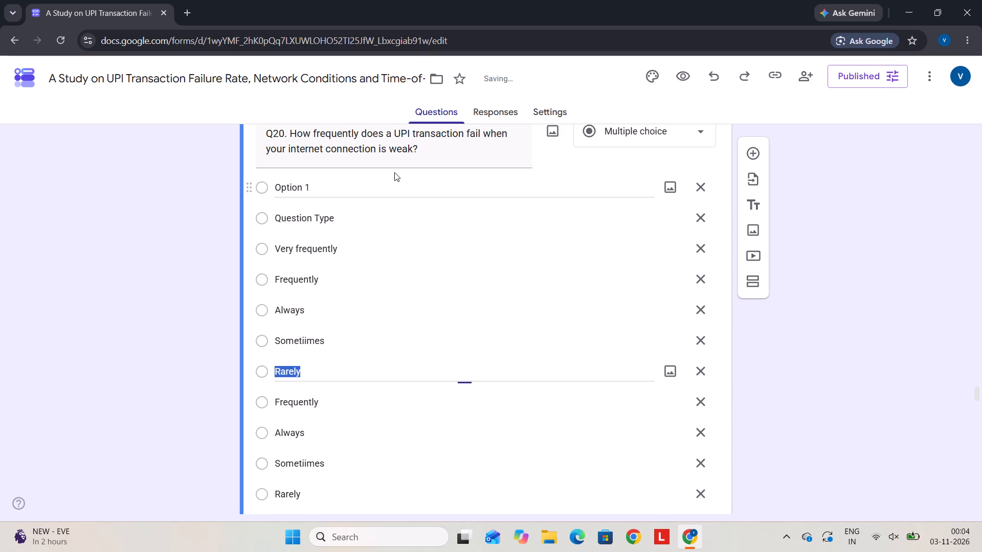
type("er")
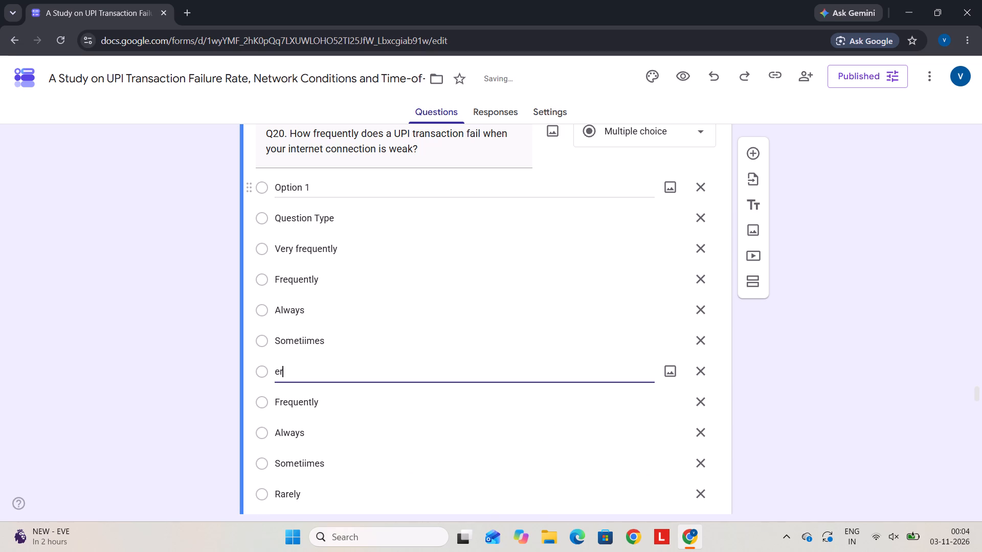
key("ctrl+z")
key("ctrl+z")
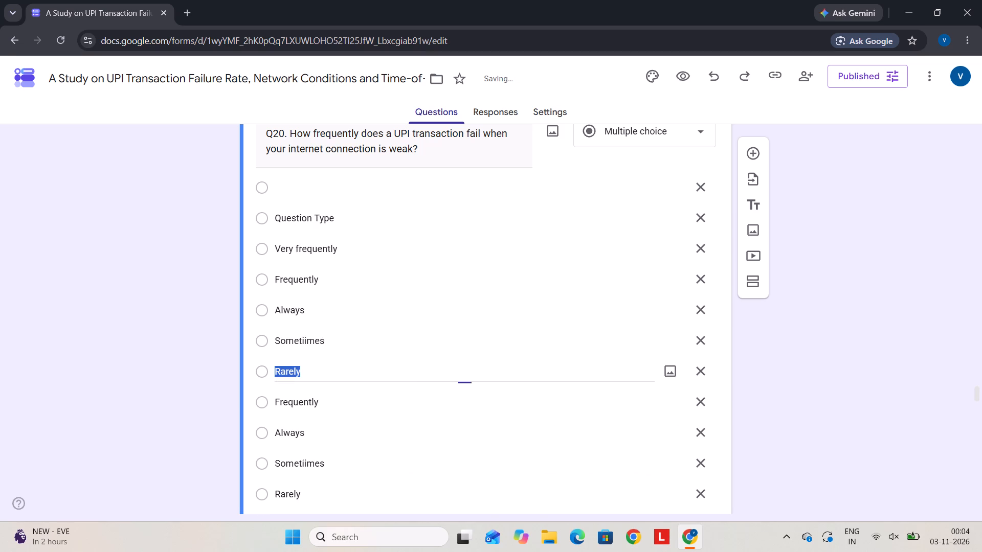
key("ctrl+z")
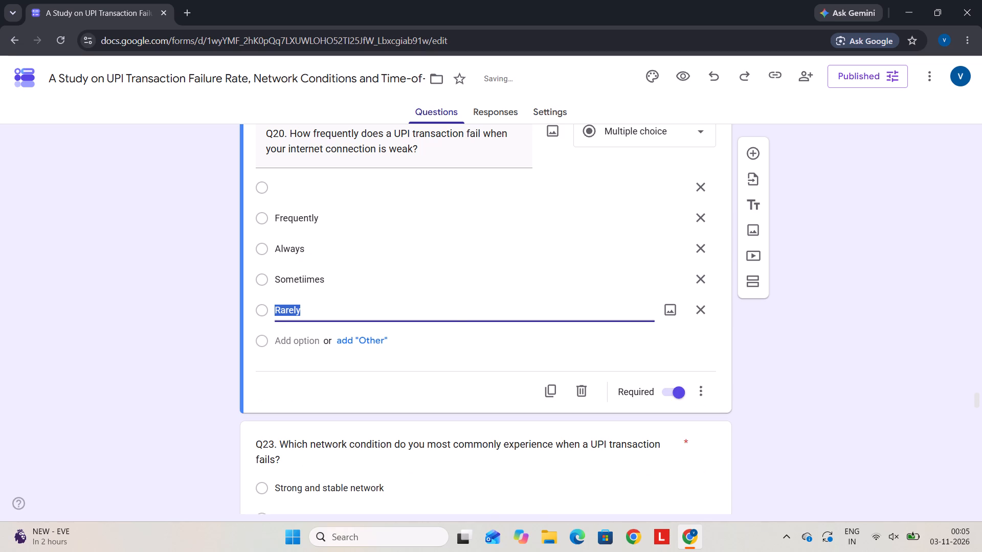
Undo the removal of Q20's options Question Type, Option 5 and Very frequently.
key("ctrl+z")
key("ctrl+z")
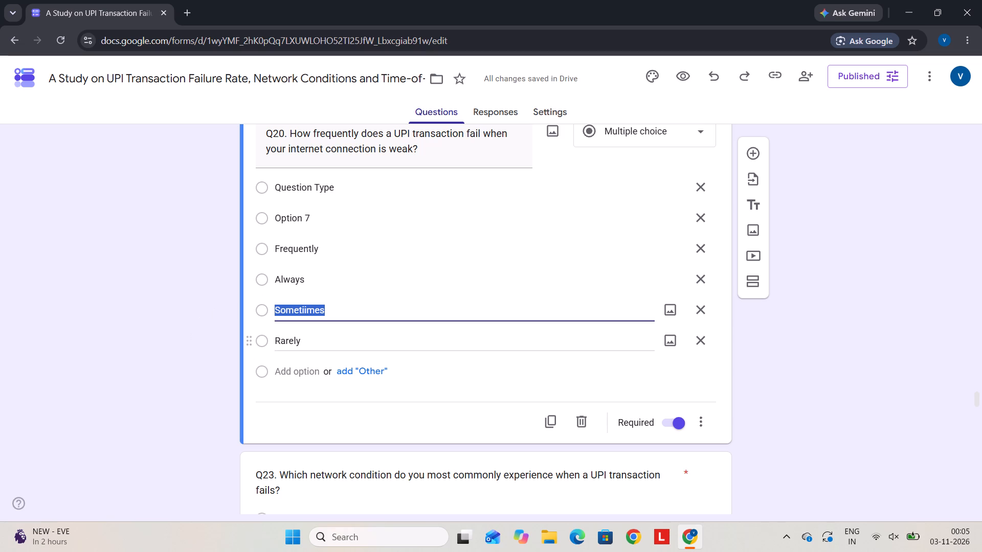
key("ctrl+z")
key("ctrl+z")
Remove the stray answer options Option 5, Question Type and Option 7 from Q20.
scroll(322, 336, "up", 1, "ctrl")
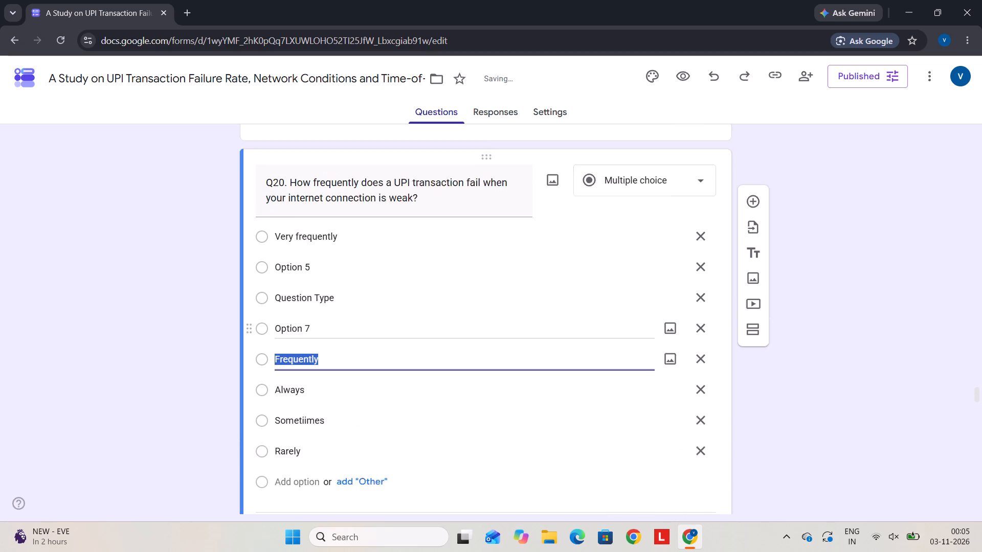
scroll(322, 336, "up", 1, "ctrl")
scroll(322, 336, "up", 2)
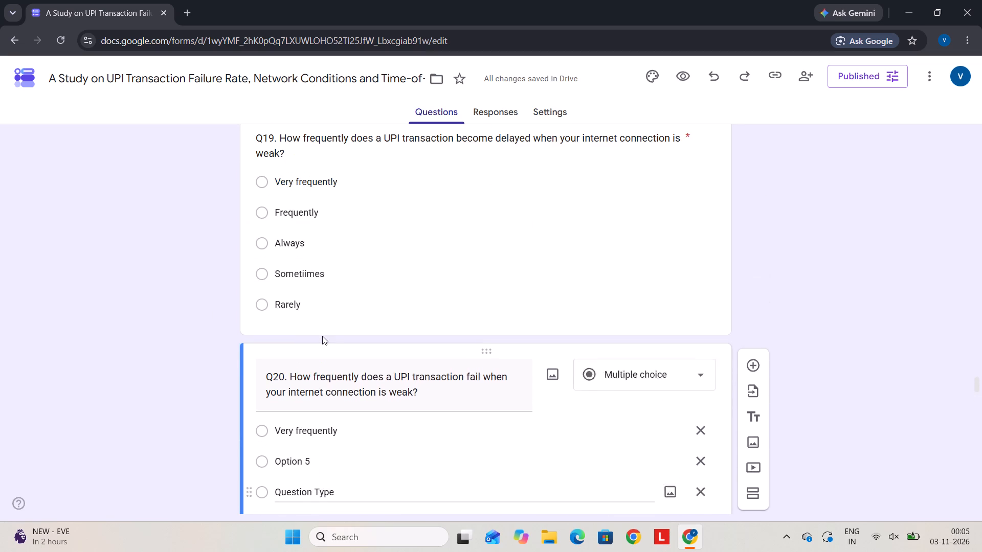
scroll(322, 336, "up", 1)
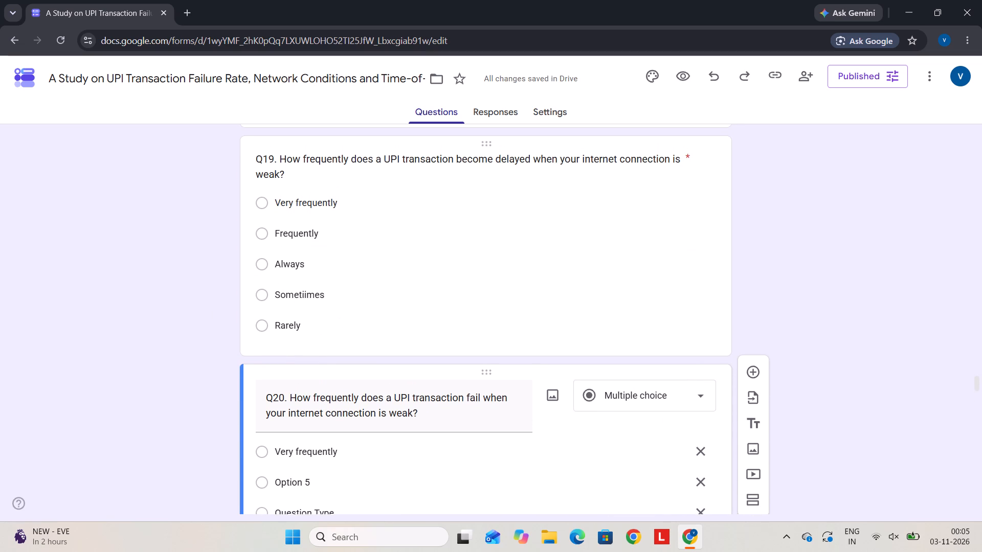
scroll(285, 328, "down", 3)
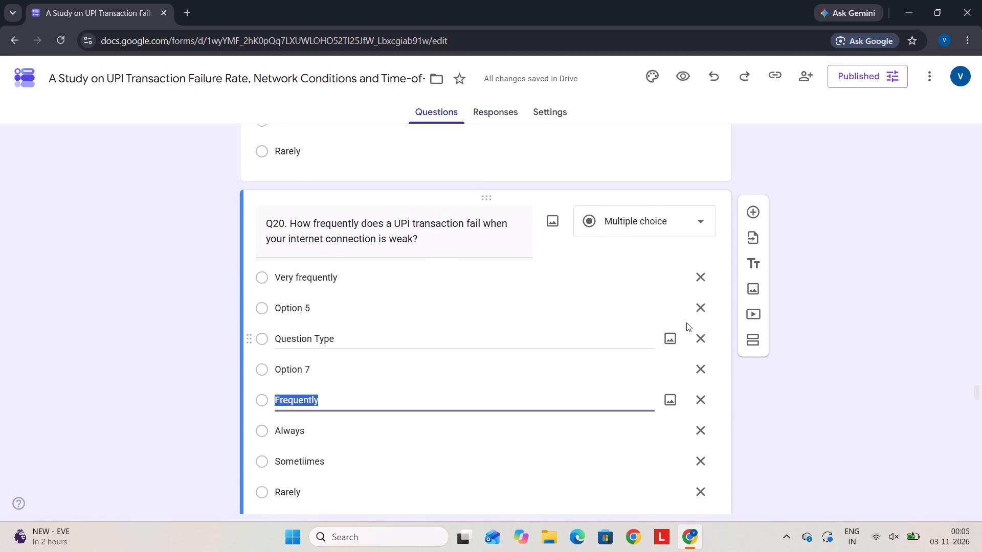
left_click(707, 306)
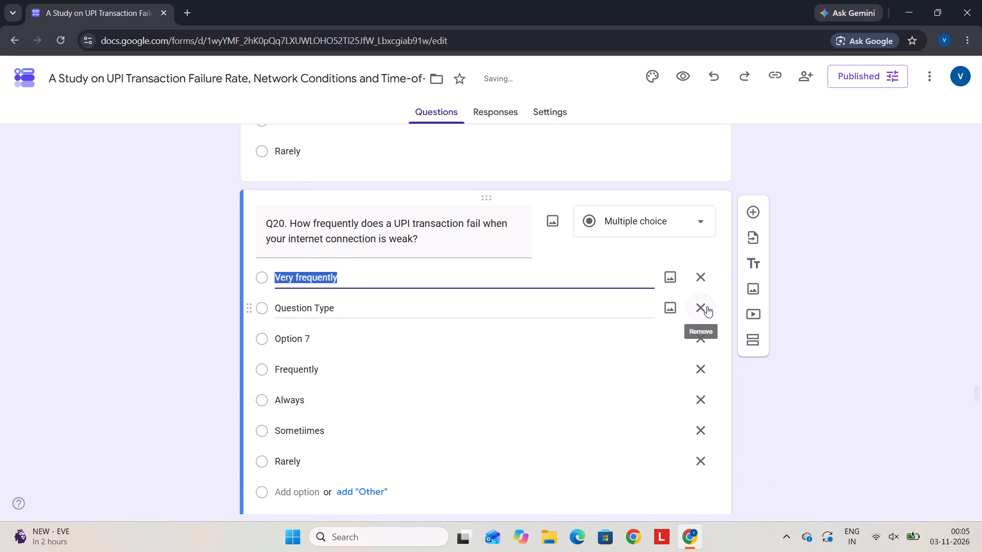
left_click(707, 306)
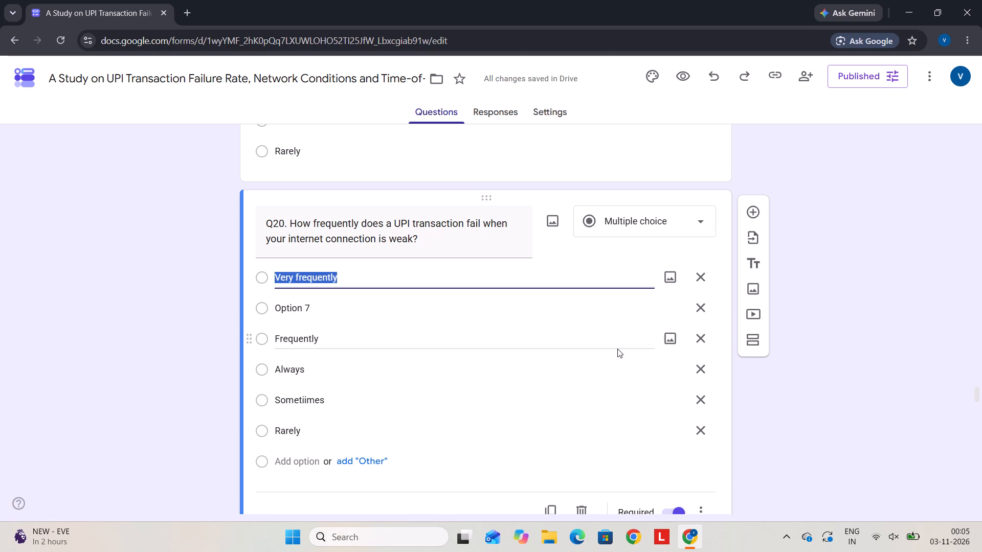
left_click(703, 304)
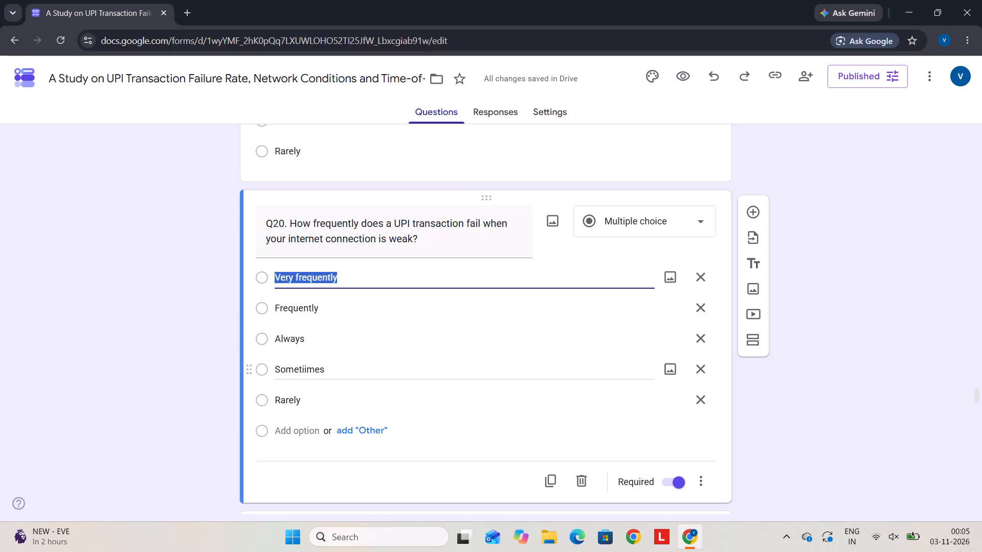
Renumber the question on the network condition most commonly experienced when a UPI transaction fails as Q21.
scroll(320, 418, "down", 3)
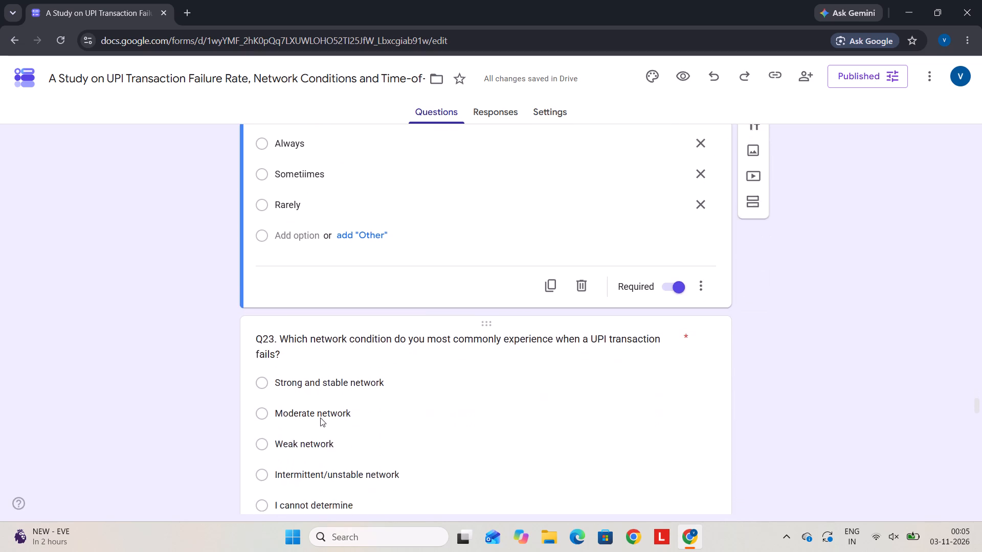
scroll(320, 418, "down", 1)
scroll(231, 268, "up", 2)
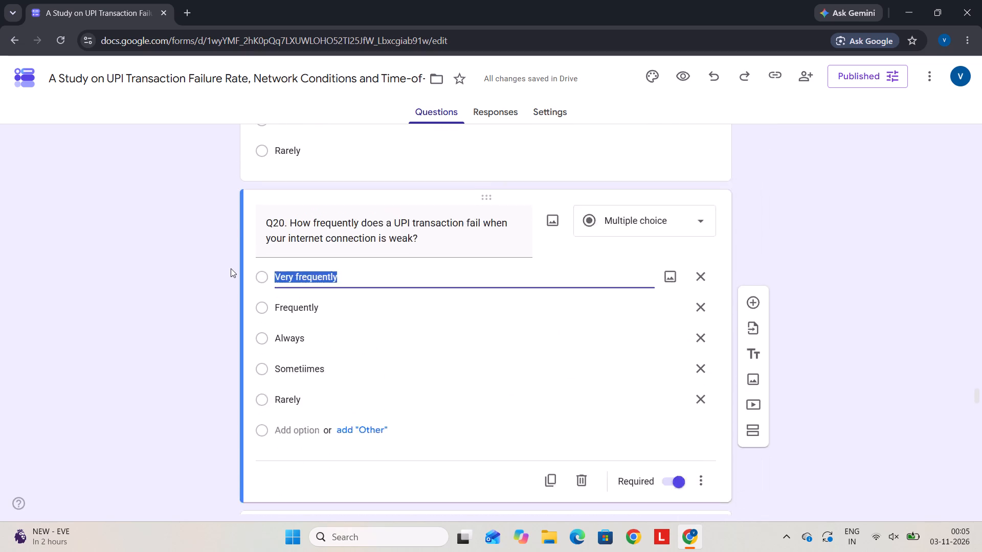
scroll(231, 268, "up", 2)
scroll(231, 268, "down", 5)
scroll(277, 213, "up", 1)
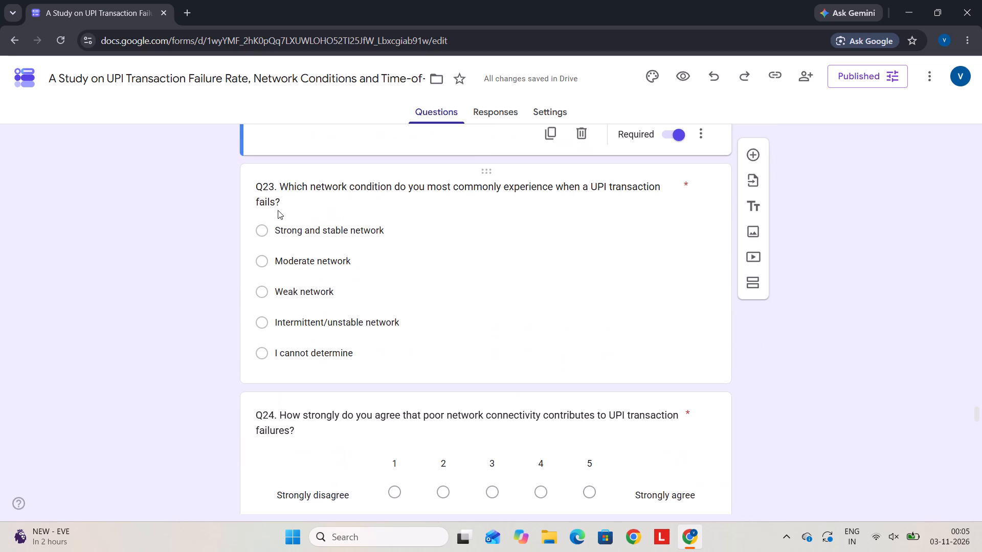
left_click(278, 188)
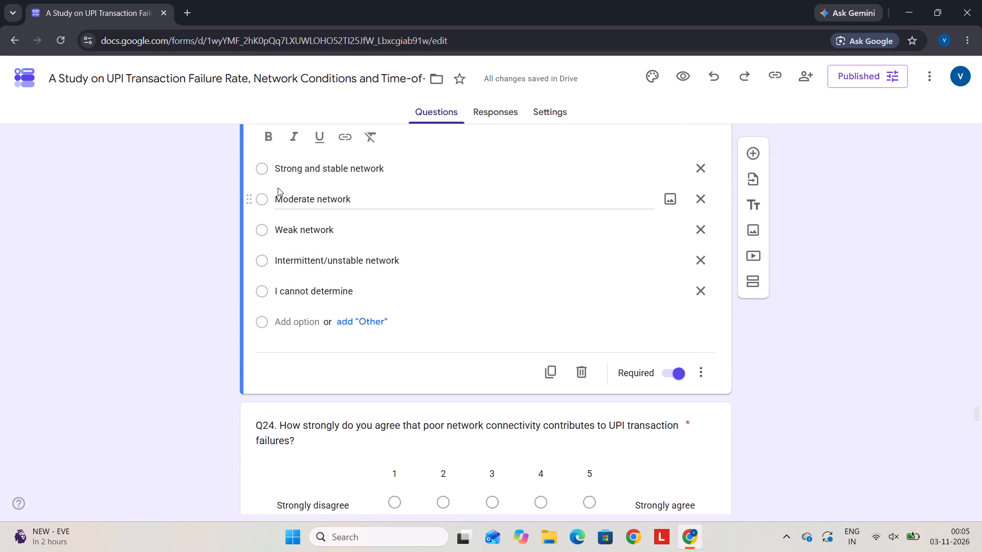
scroll(278, 188, "up", 1)
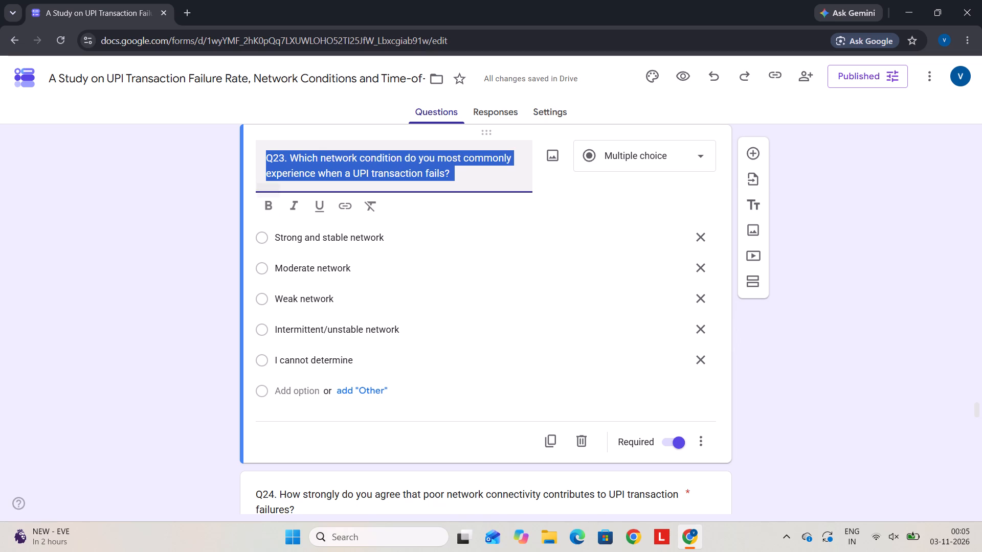
left_click(285, 153)
key("BackSpace")
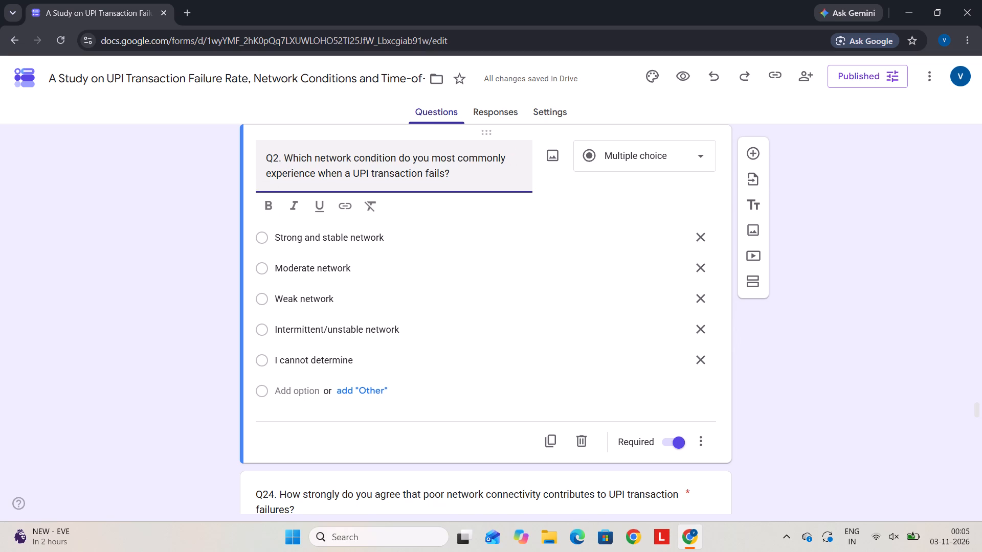
key("1")
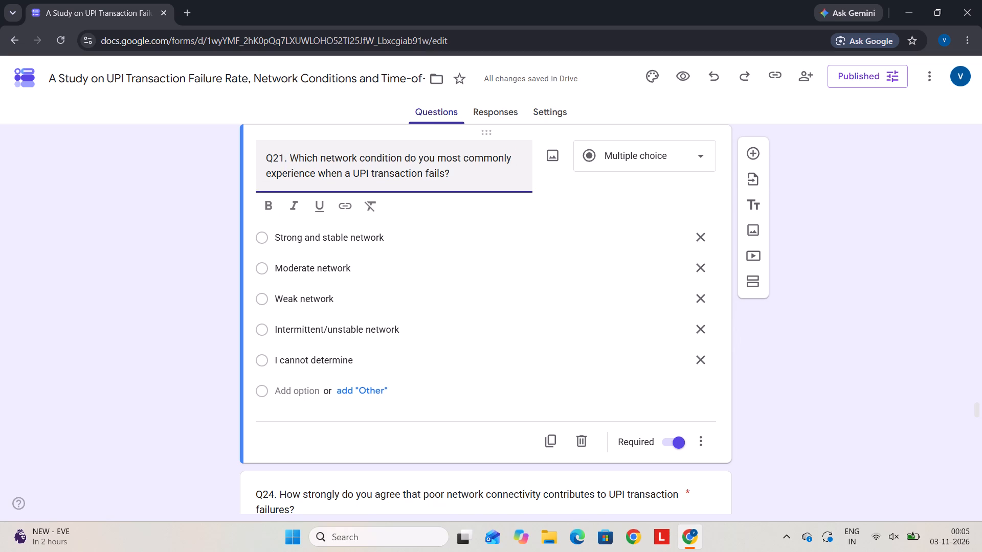
Paste the copied frequency options into the noticeable-delays question Q25 below its existing options, keeping "Rarely" as the last one.
scroll(424, 218, "down", 2)
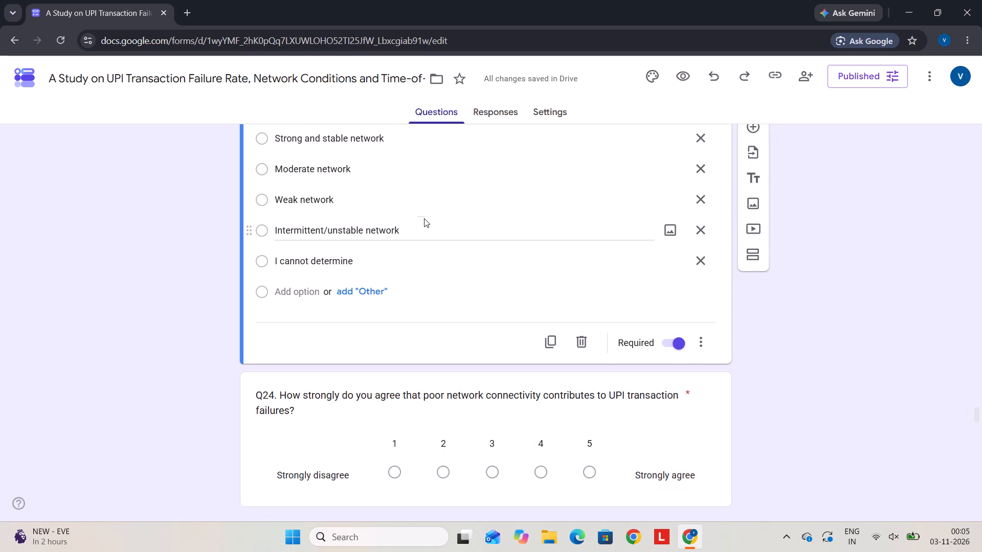
scroll(424, 218, "down", 3)
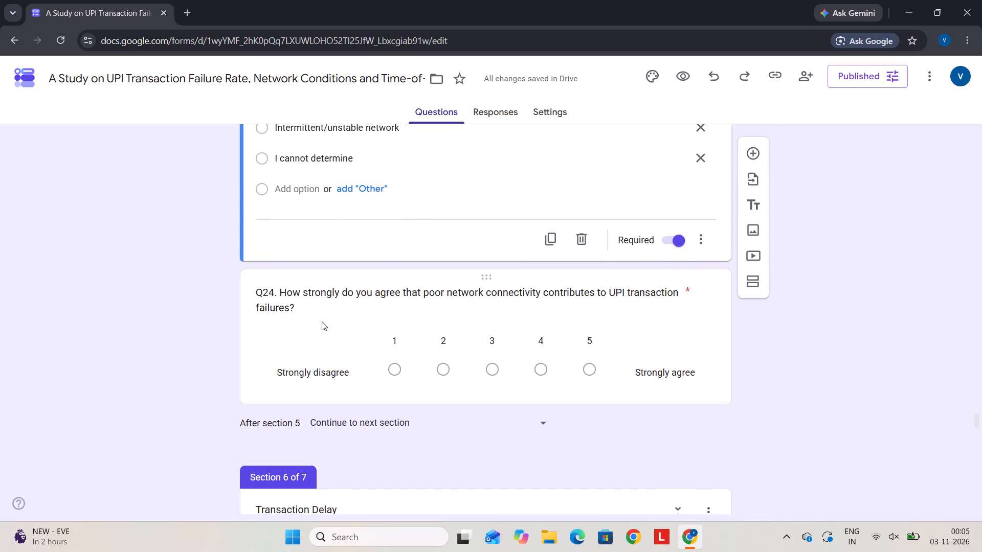
scroll(445, 314, "down", 3)
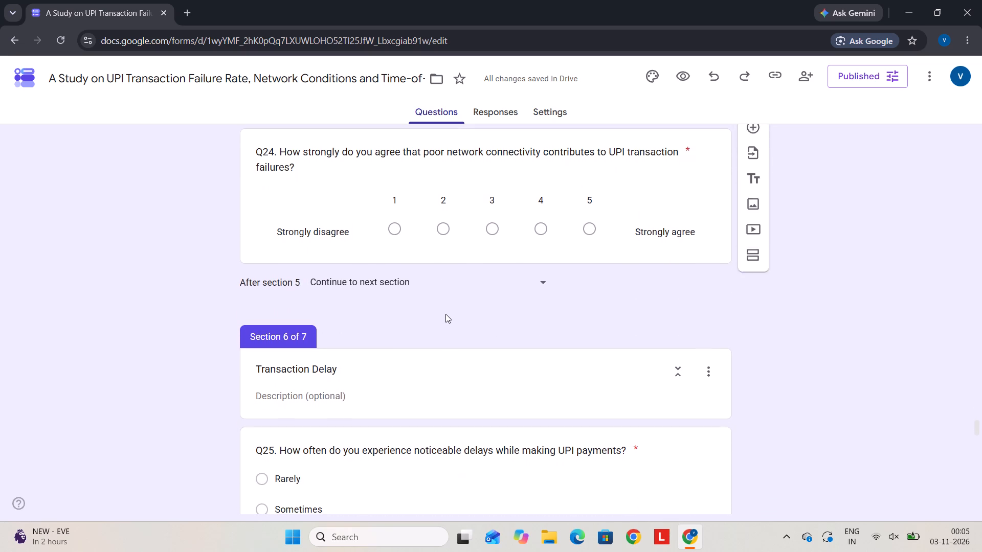
scroll(445, 314, "down", 2)
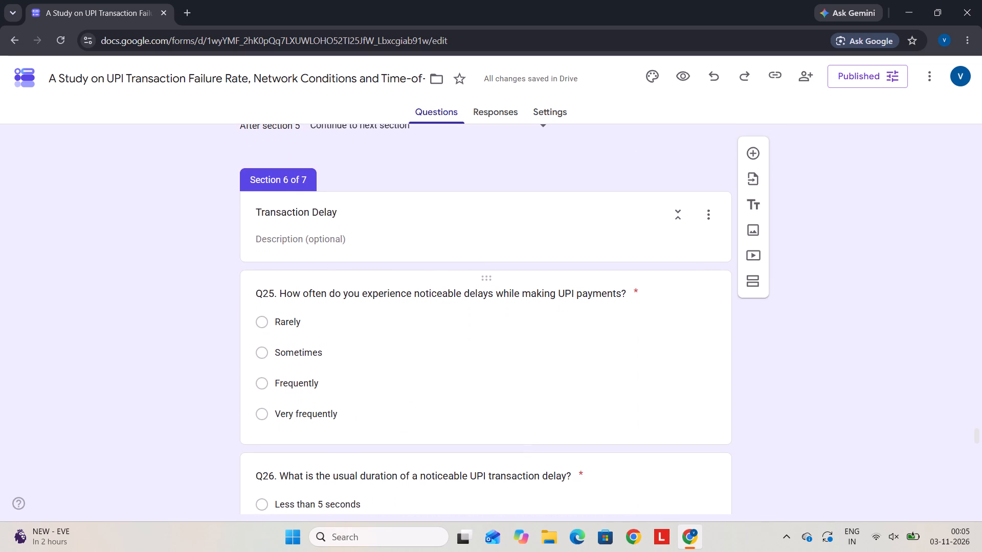
left_click(347, 410)
left_click(283, 354)
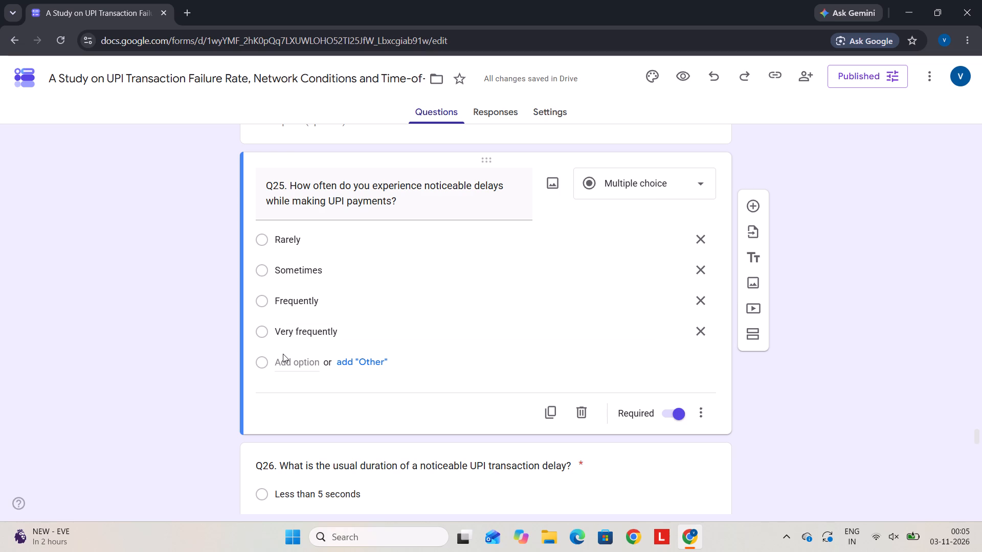
left_click(285, 360)
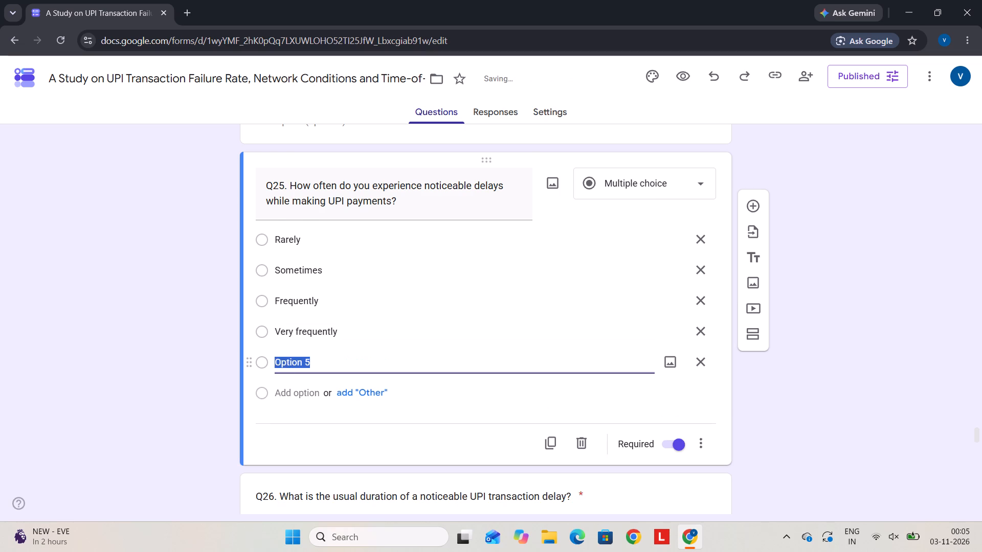
key("ctrl+v")
scroll(368, 347, "up", 4)
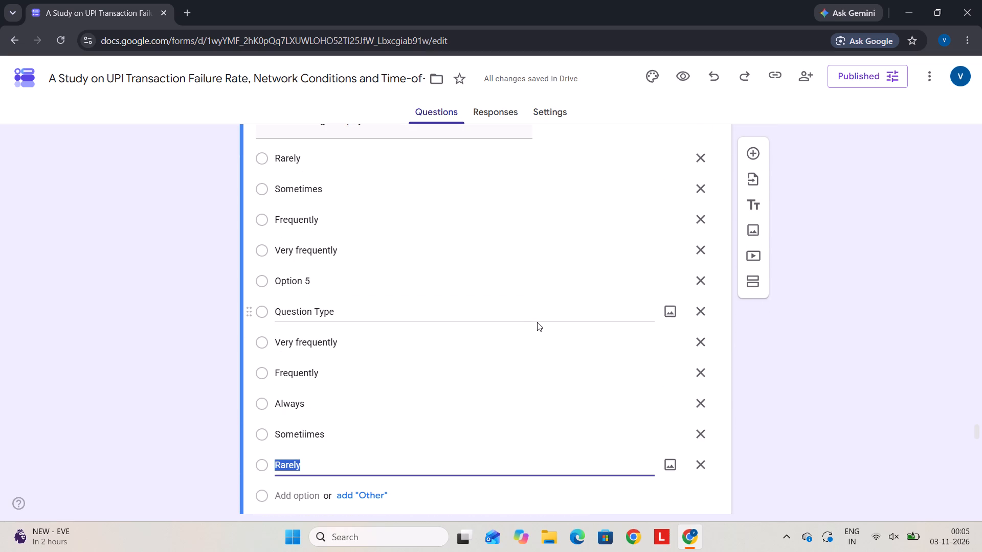
left_click(404, 500)
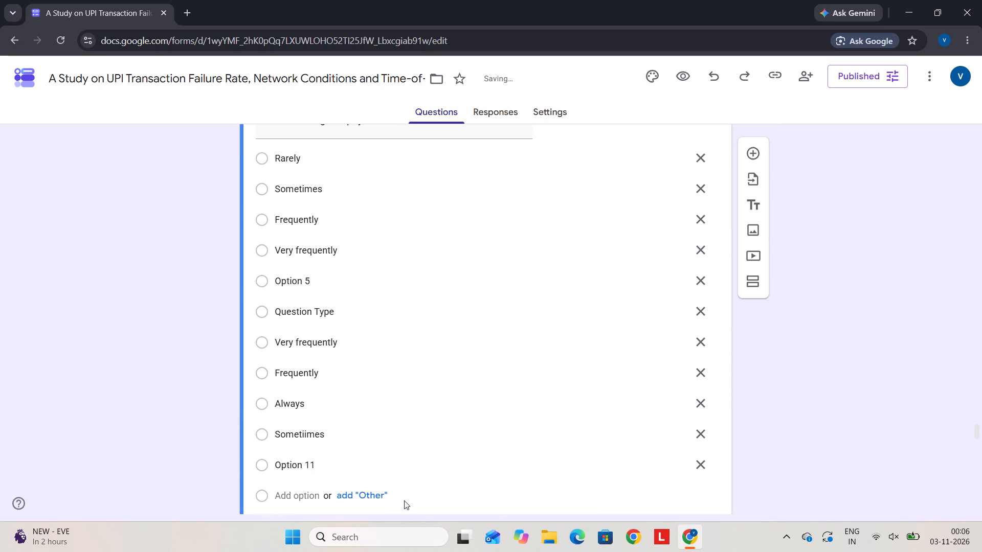
key("ctrl+z")
Remove the options Rarely, Sometimes, Frequently, Very frequently, Option 5 and Question Type that precede the pasted frequency options in the noticeable-delays question Q25.
left_click(681, 341)
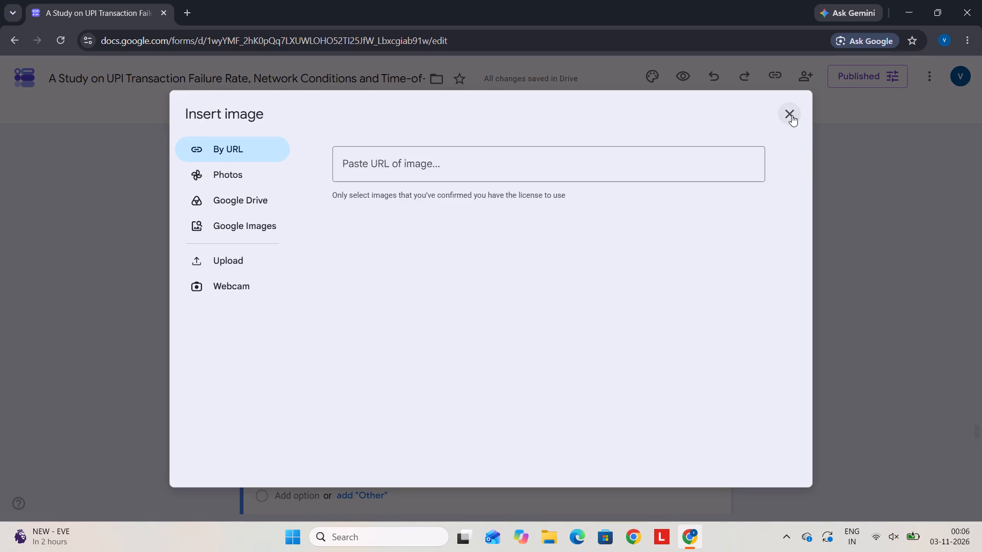
left_click(792, 115)
left_click(700, 162)
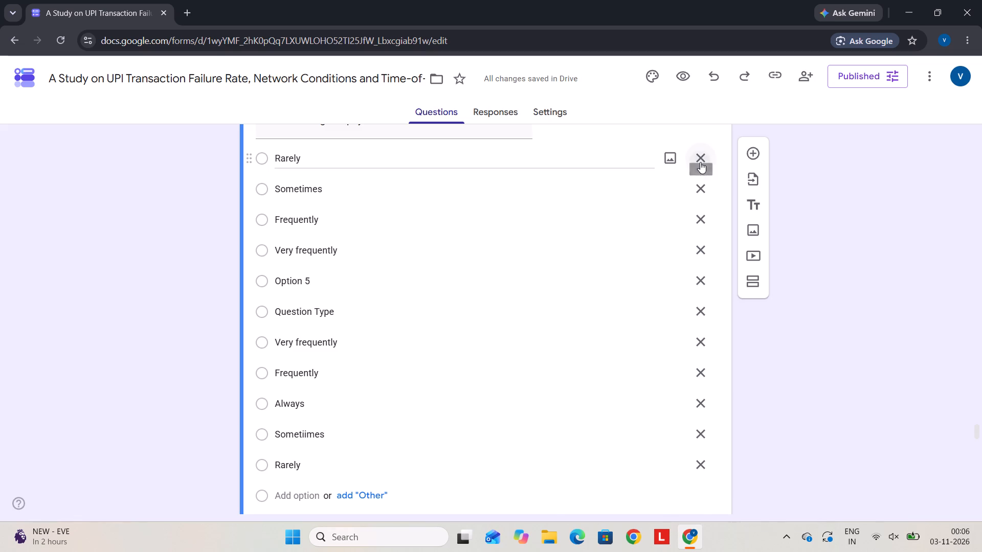
left_click(700, 162)
left_click(700, 162)
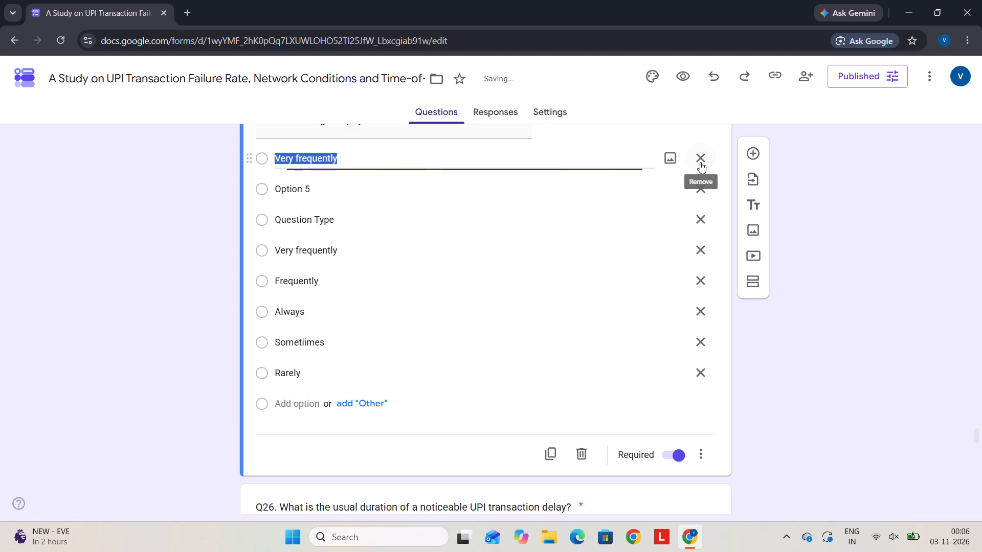
left_click(700, 162)
left_click(700, 162)
left_click(700, 162)
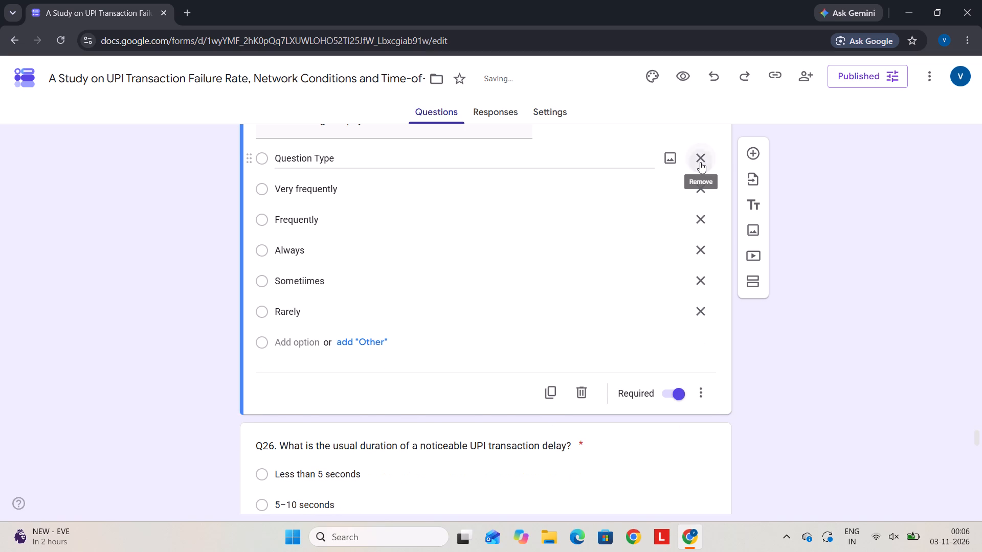
Review the Transaction Delay section's questions on noticeable delays, usual delay duration and what respondents do when a transaction is delayed.
scroll(470, 403, "down", 3)
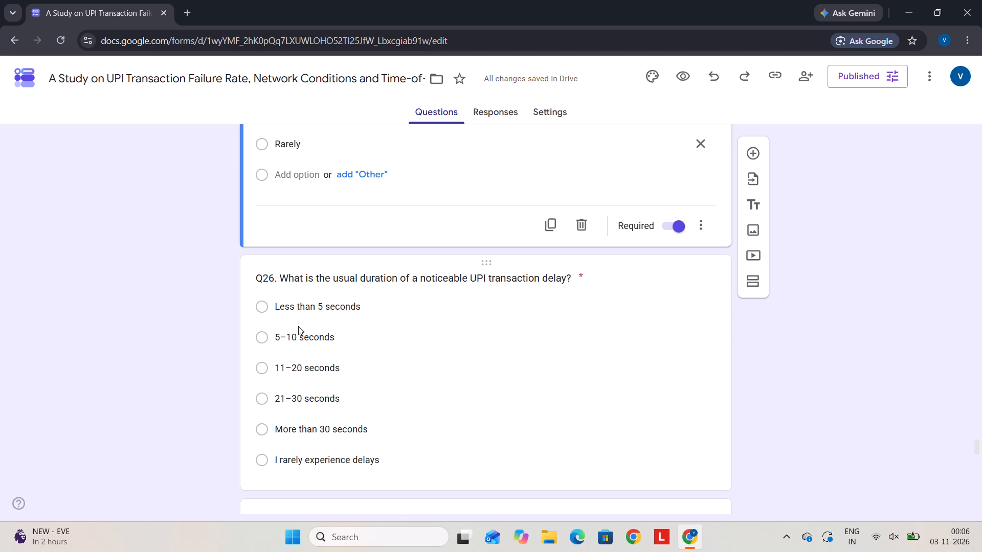
scroll(298, 326, "down", 2)
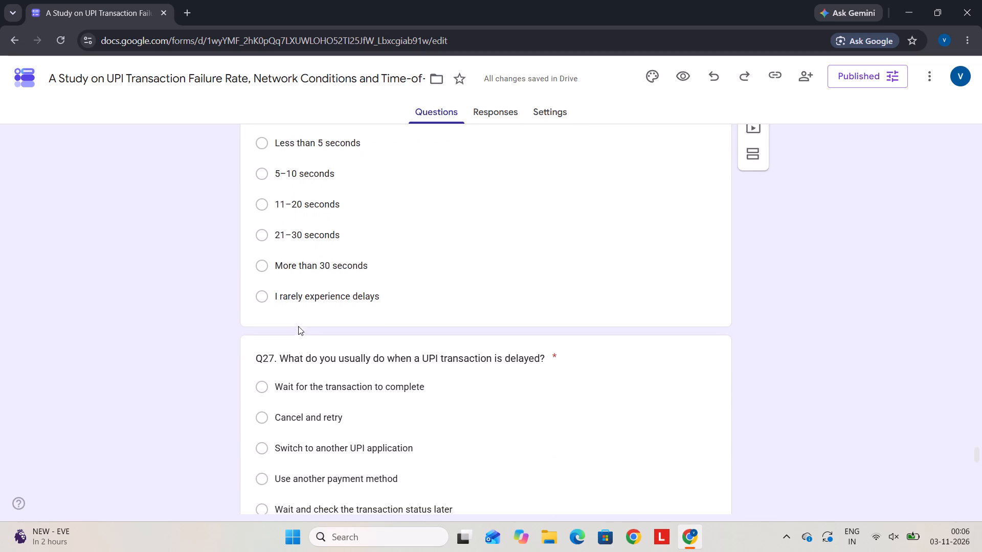
scroll(298, 326, "down", 1)
scroll(413, 327, "down", 1)
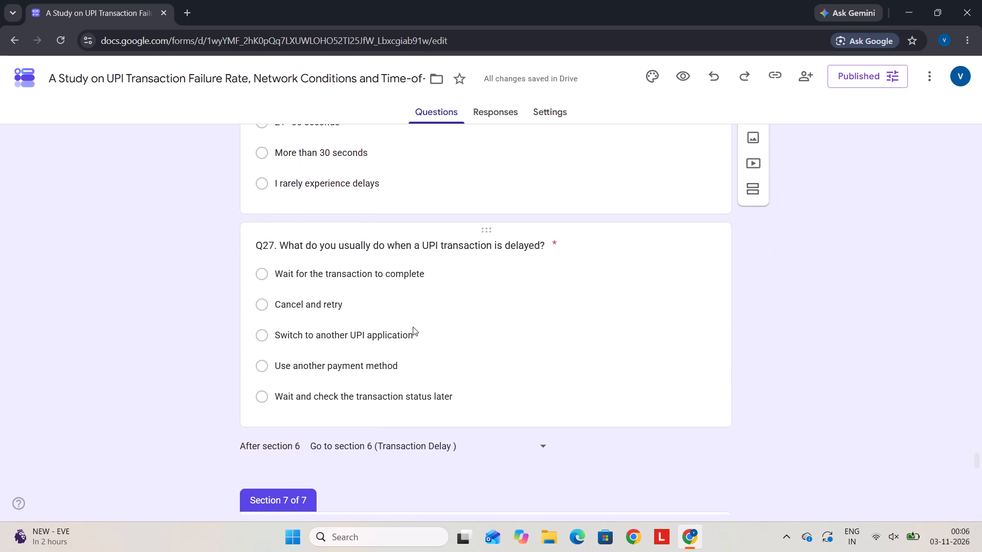
scroll(413, 327, "down", 1)
scroll(466, 293, "down", 1)
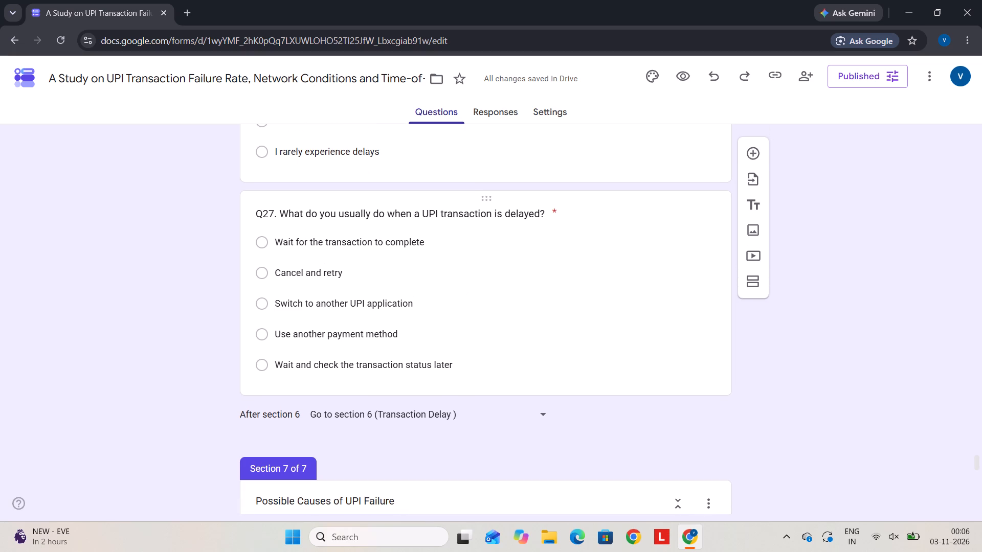
scroll(270, 183, "up", 4)
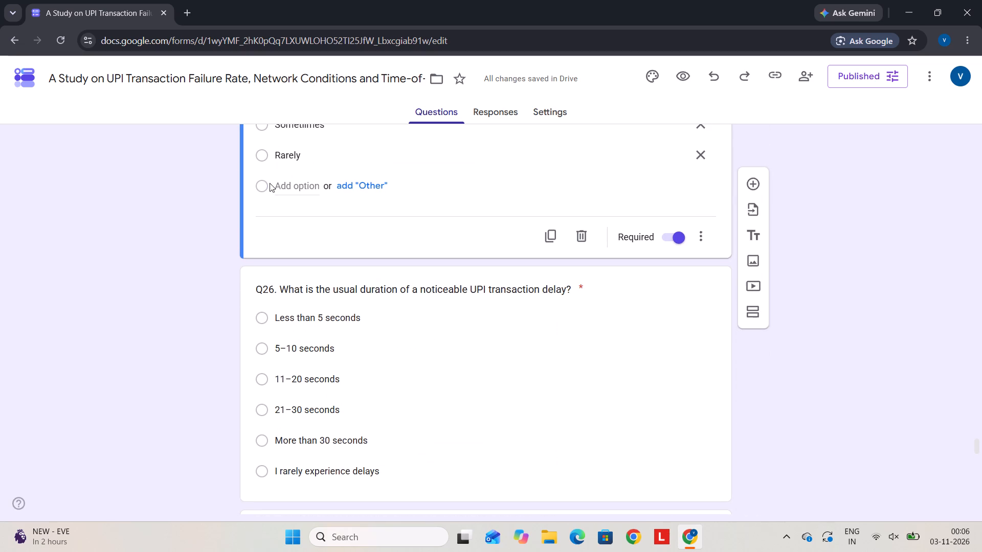
scroll(276, 295, "up", 3)
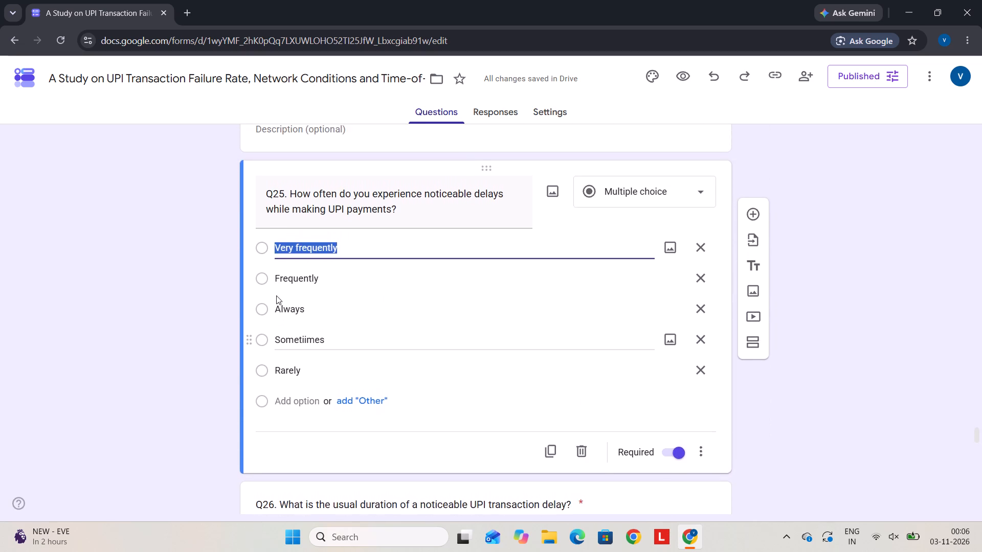
Renumber the question on how strongly poor network connectivity contributes to UPI transaction failures as Q22.
scroll(276, 295, "up", 8)
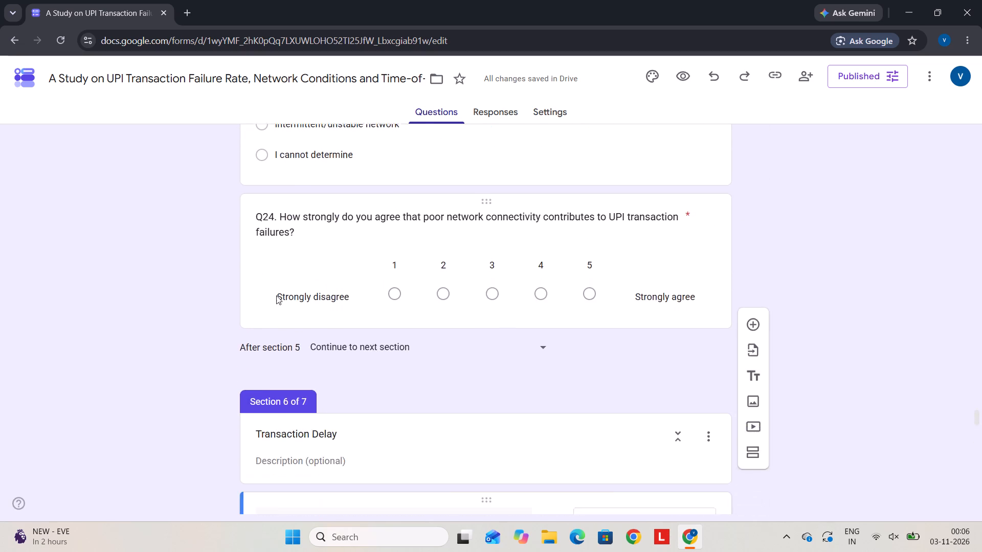
scroll(276, 295, "up", 3)
scroll(276, 295, "down", 3)
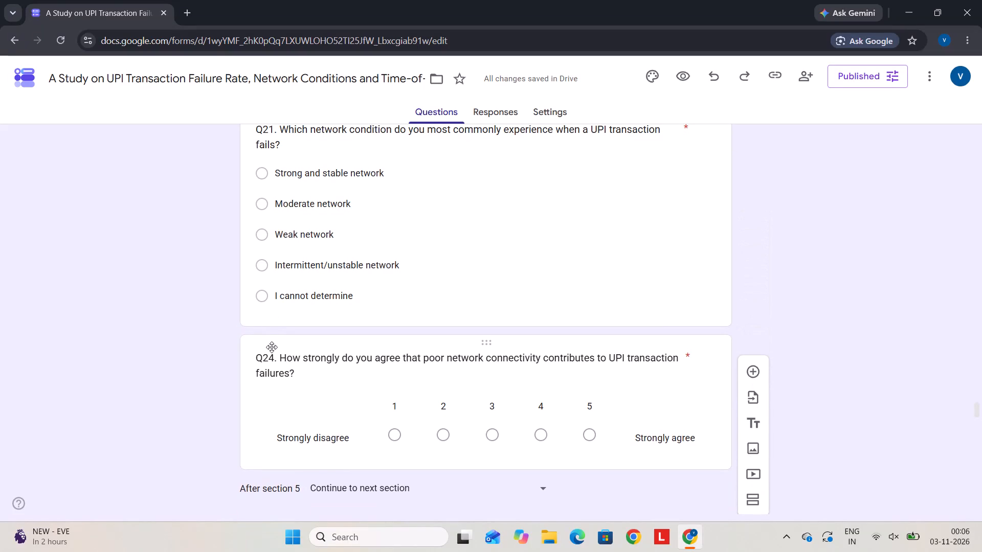
left_click(274, 362)
left_click(291, 363)
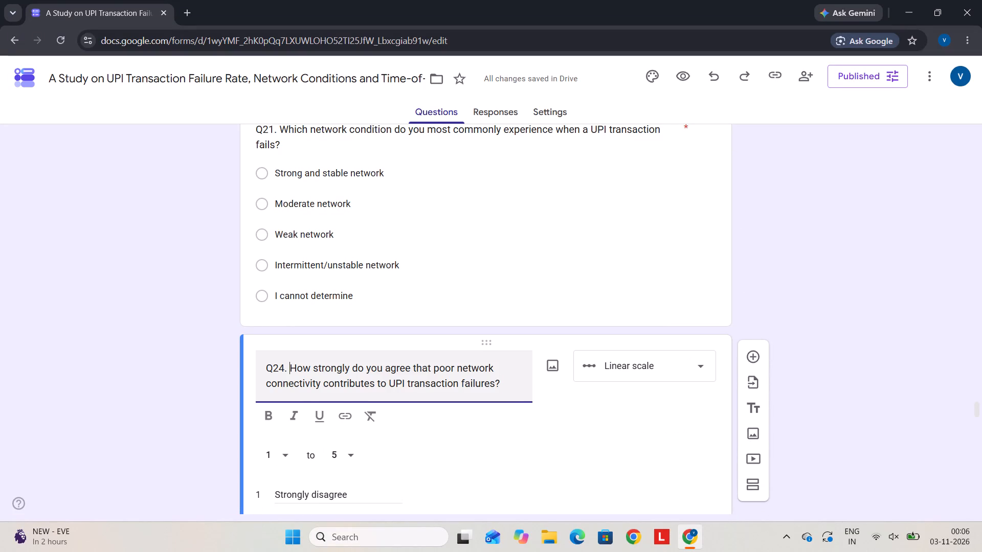
key("Left")
key("Left")
key("BackSpace")
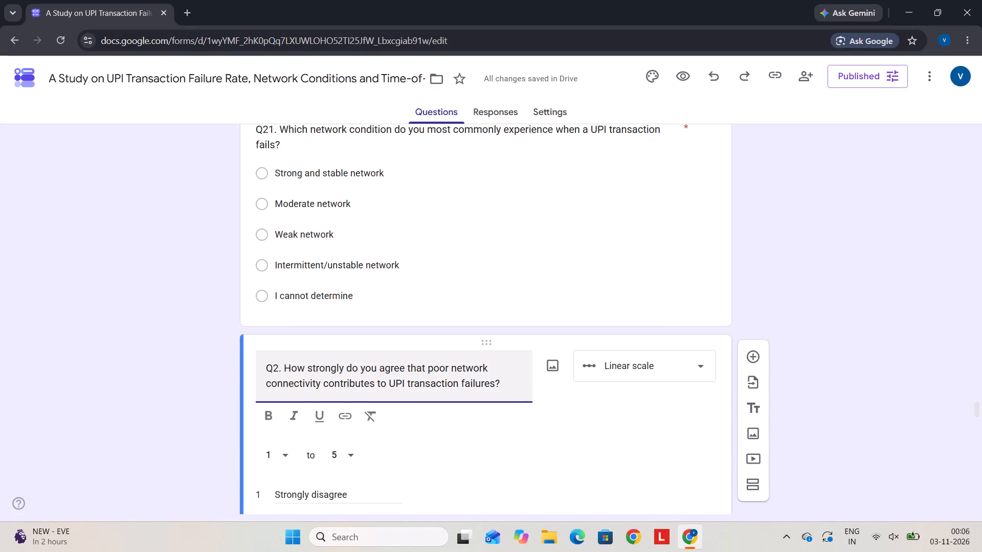
key("2")
Renumber the question on how often noticeable delays are experienced while making UPI payments as Q23.
scroll(291, 363, "down", 6)
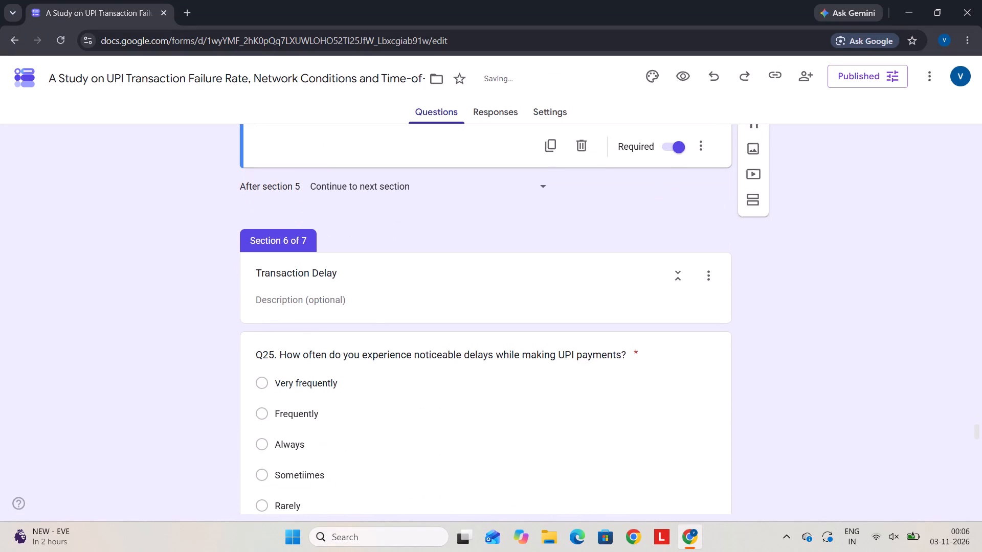
double_click(270, 357)
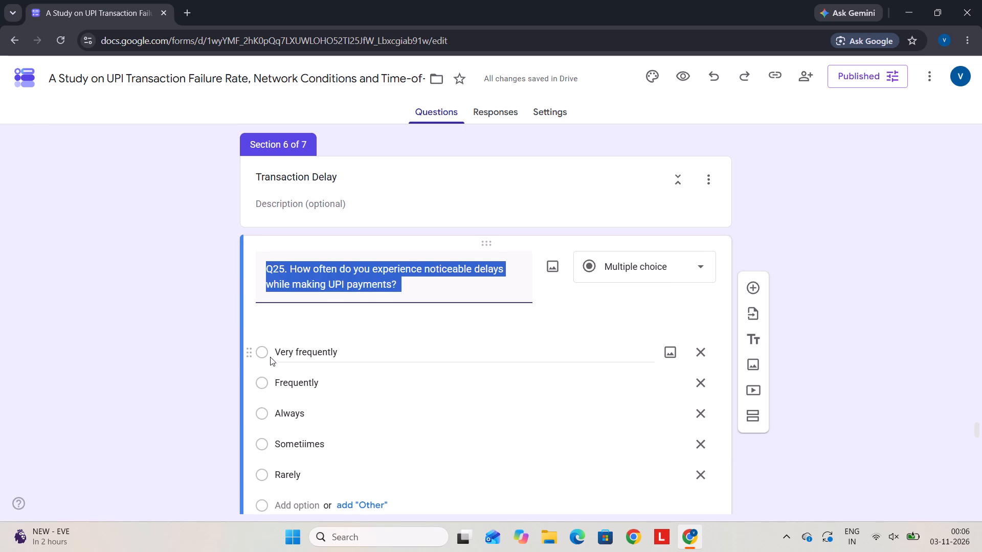
left_click(281, 271)
left_click(281, 271)
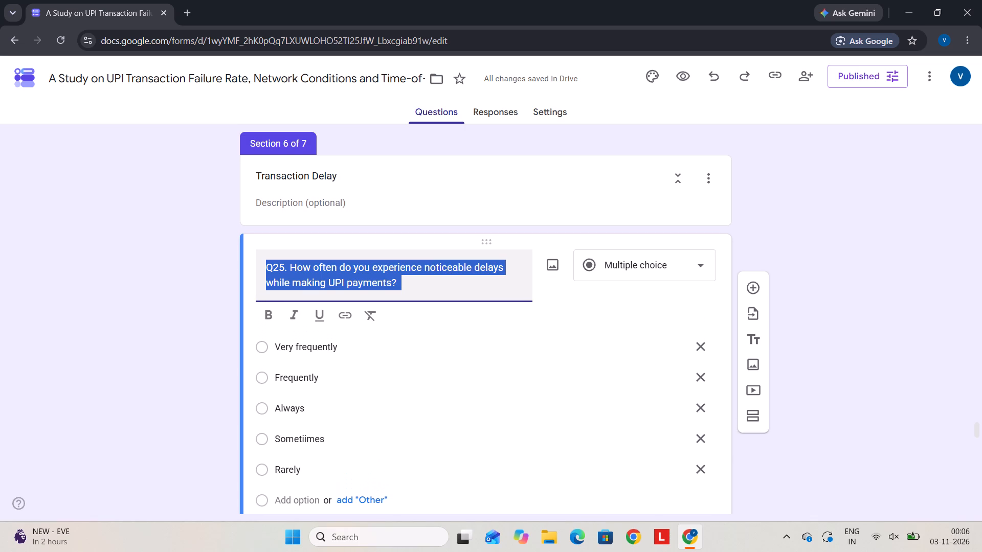
key("Right")
key("BackSpace")
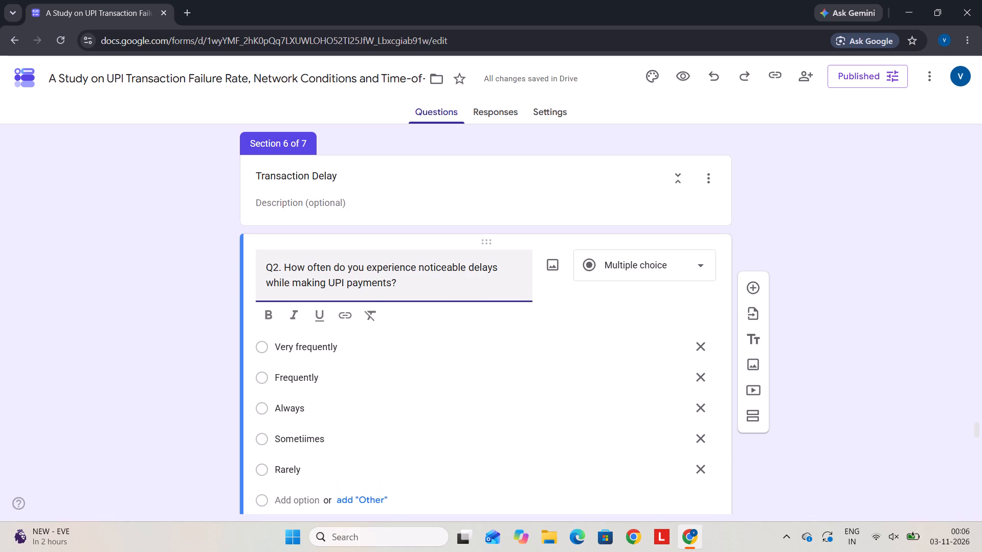
key("3")
Renumber the question on the usual duration of a noticeable UPI transaction delay as Q24.
scroll(281, 271, "down", 4)
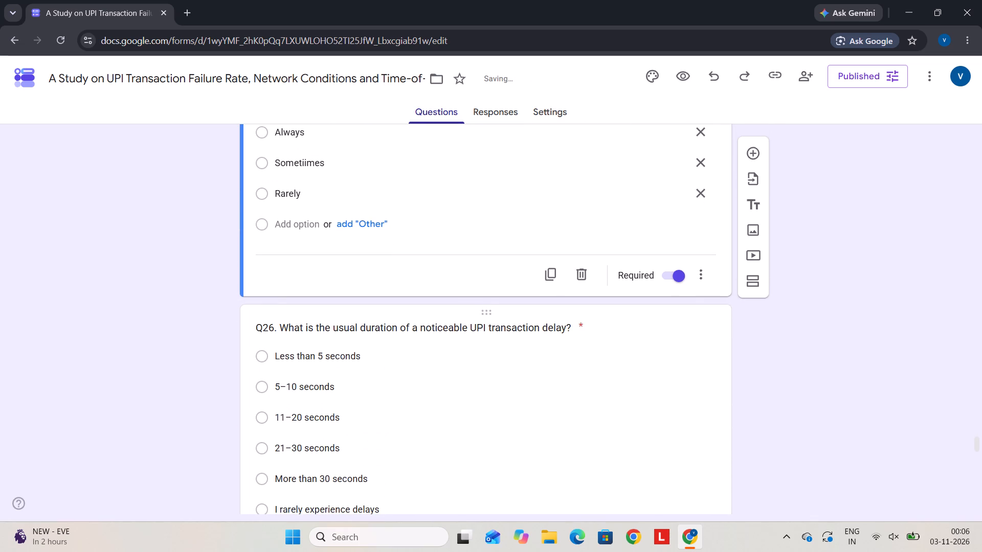
left_click(272, 324)
left_click(288, 232)
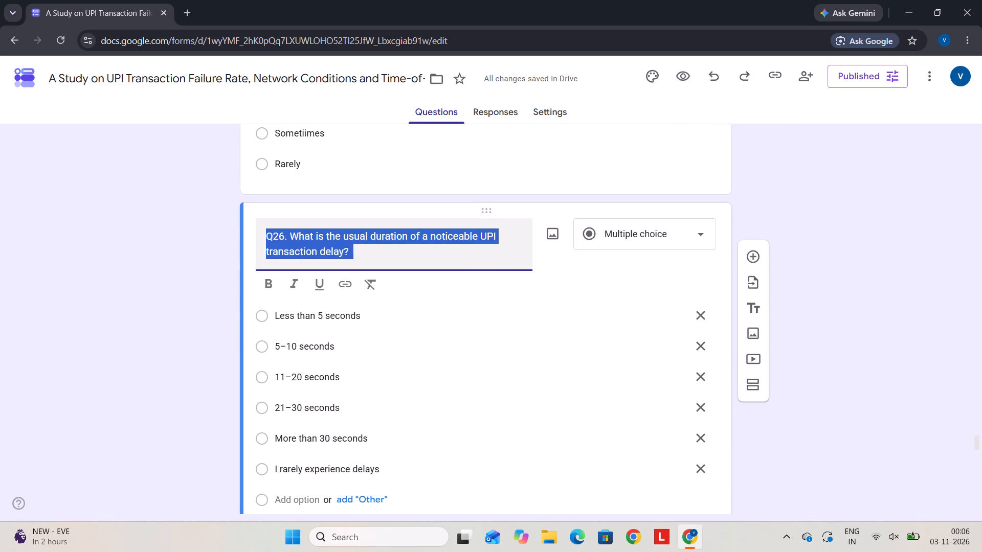
key("Left")
key("Left")
key("Right")
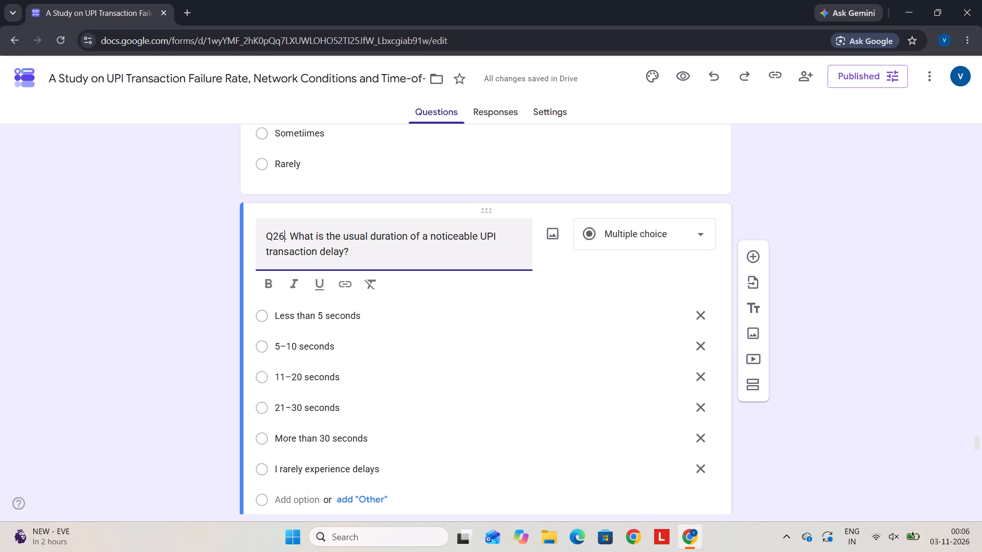
key("BackSpace")
key("4")
Renumber the question on what respondents usually do when a UPI transaction is delayed as Q25.
scroll(288, 232, "down", 3)
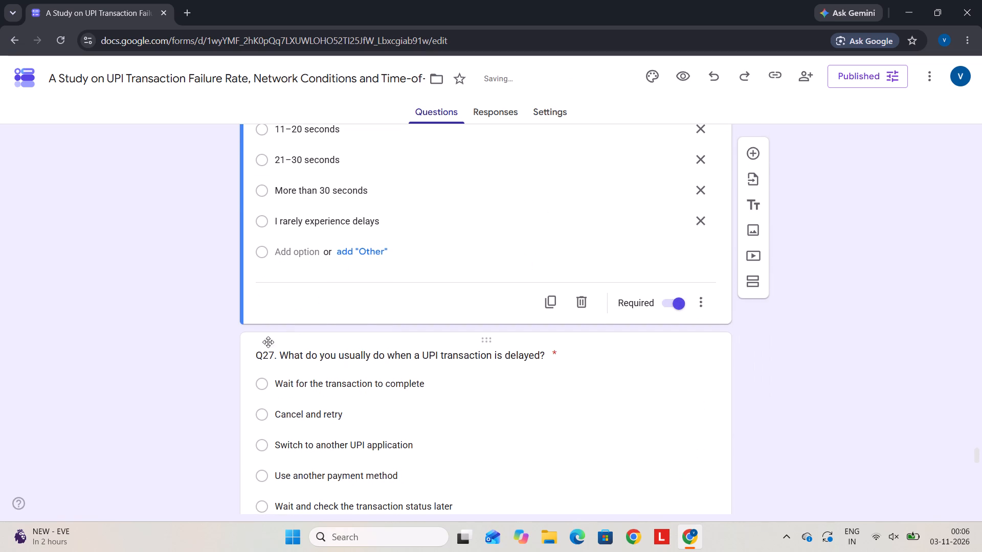
left_click(283, 357)
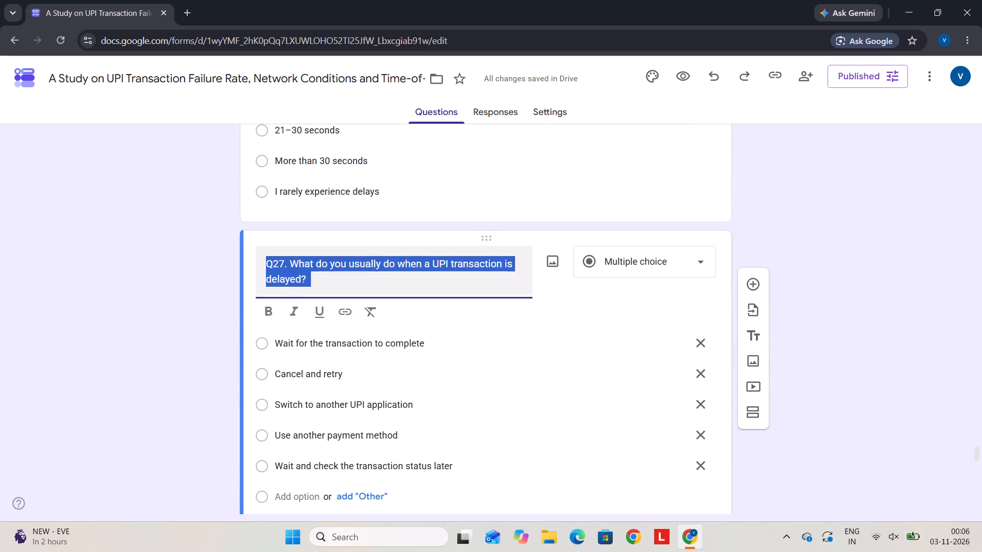
left_click(284, 258)
key("BackSpace")
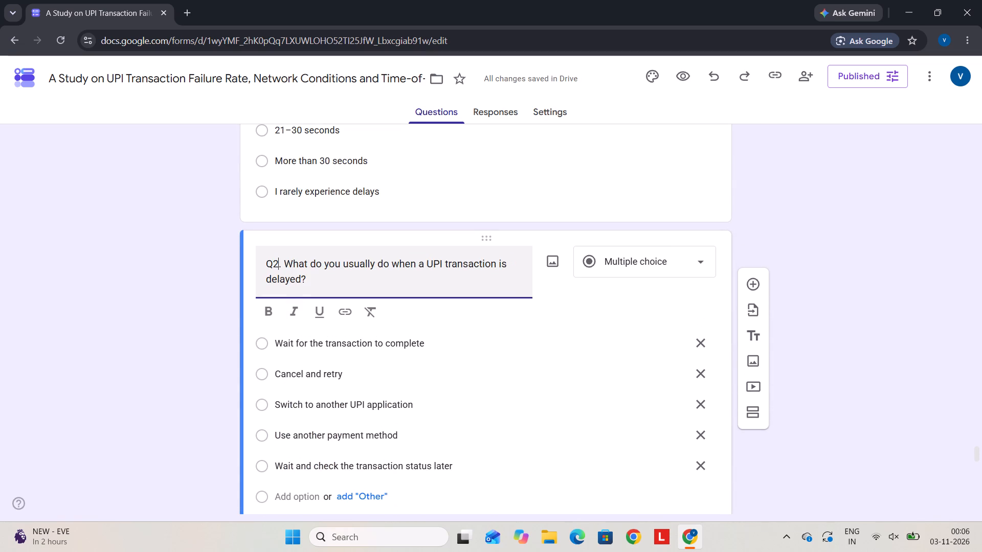
key("5")
Renumber the question on the most common reason for UPI transaction failure, in the Possible Causes of UPI Failure section, as Q26.
scroll(284, 258, "down", 6)
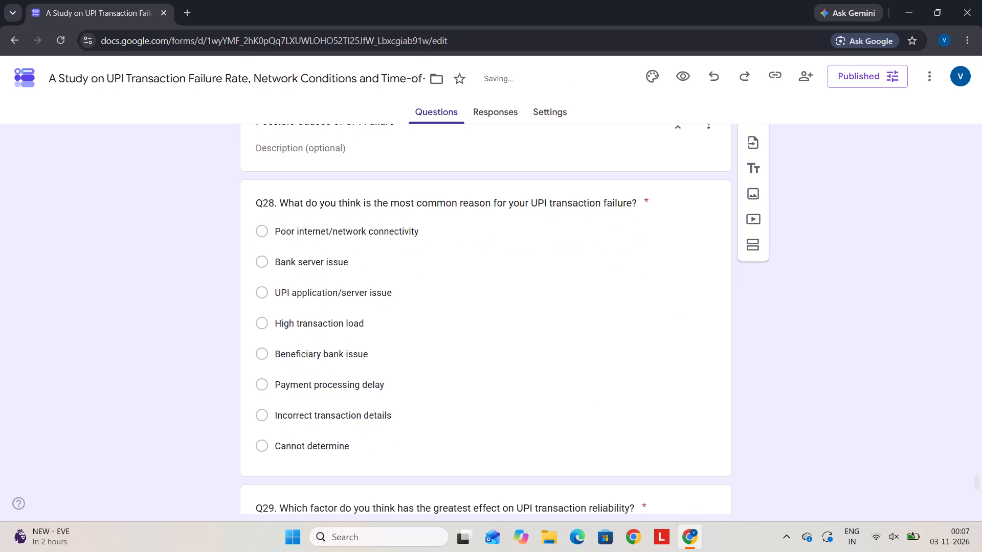
scroll(284, 258, "up", 1)
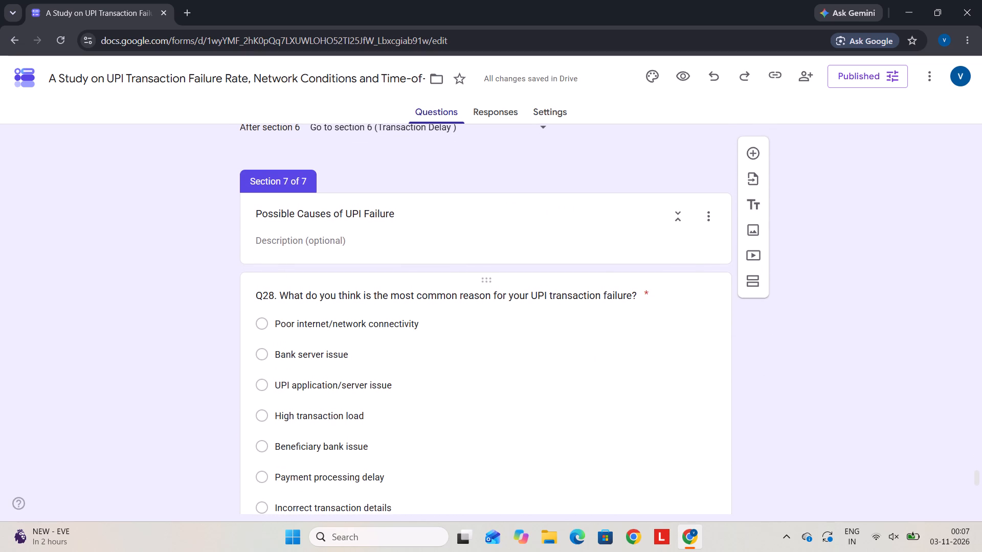
left_click(272, 290)
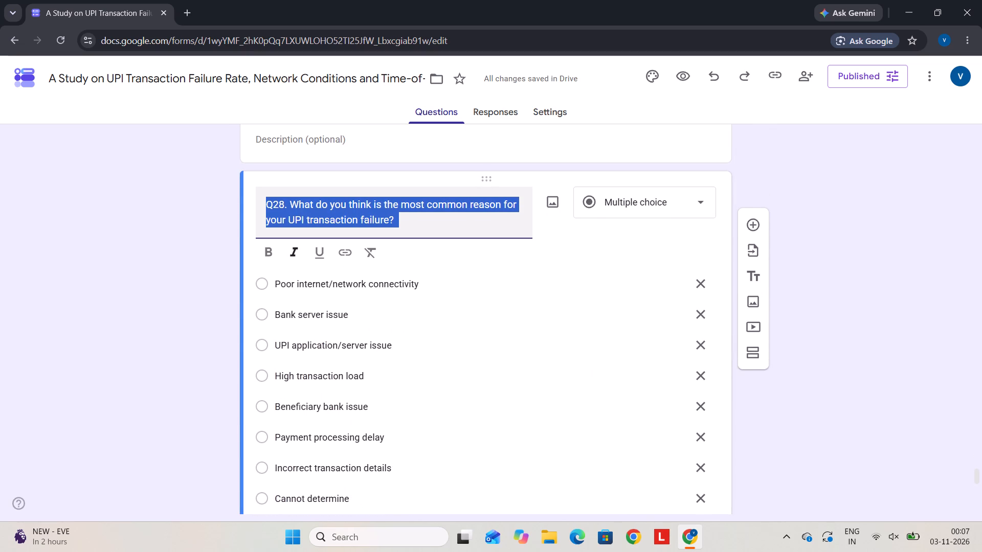
left_click(292, 203)
key("Left")
key("Left")
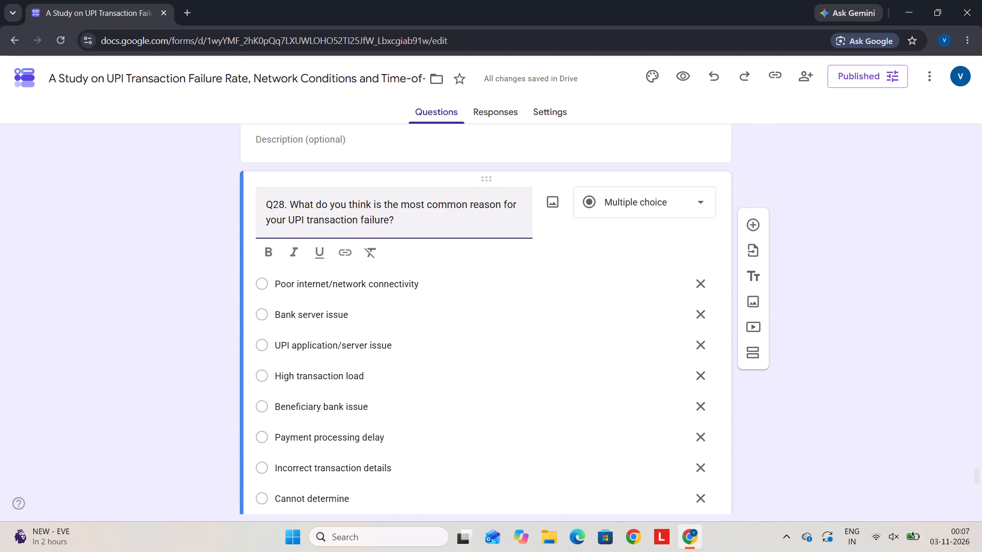
key("BackSpace")
key("6")
left_click(292, 203)
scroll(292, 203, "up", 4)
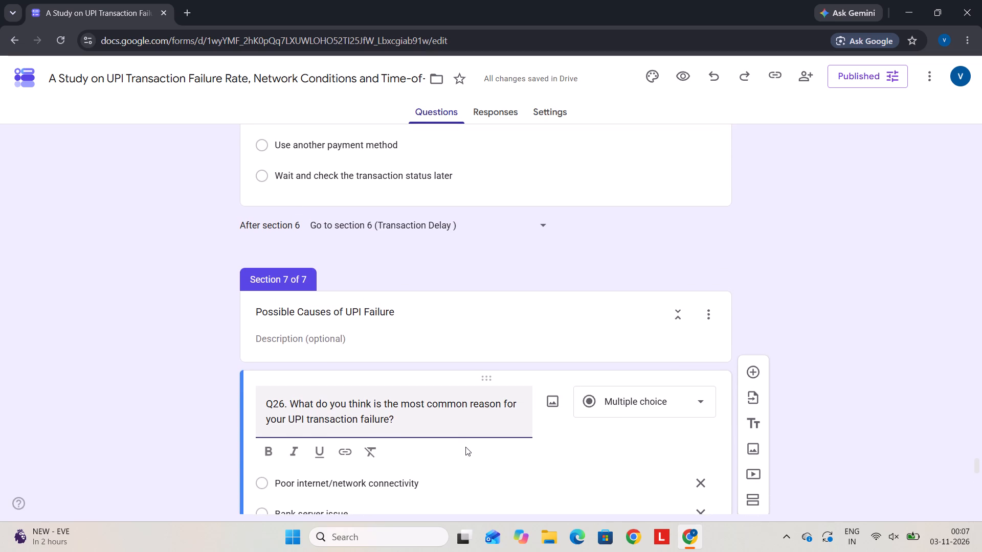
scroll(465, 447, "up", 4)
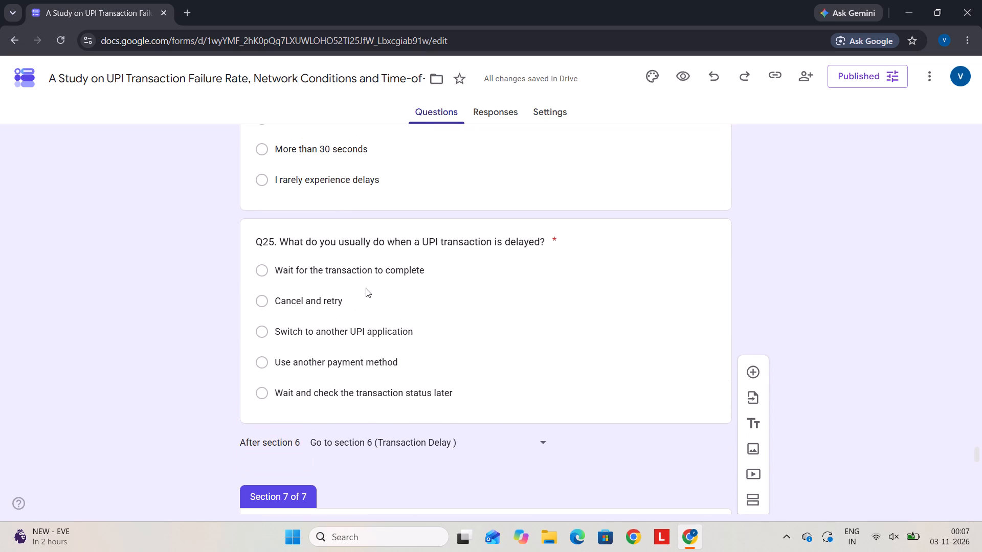
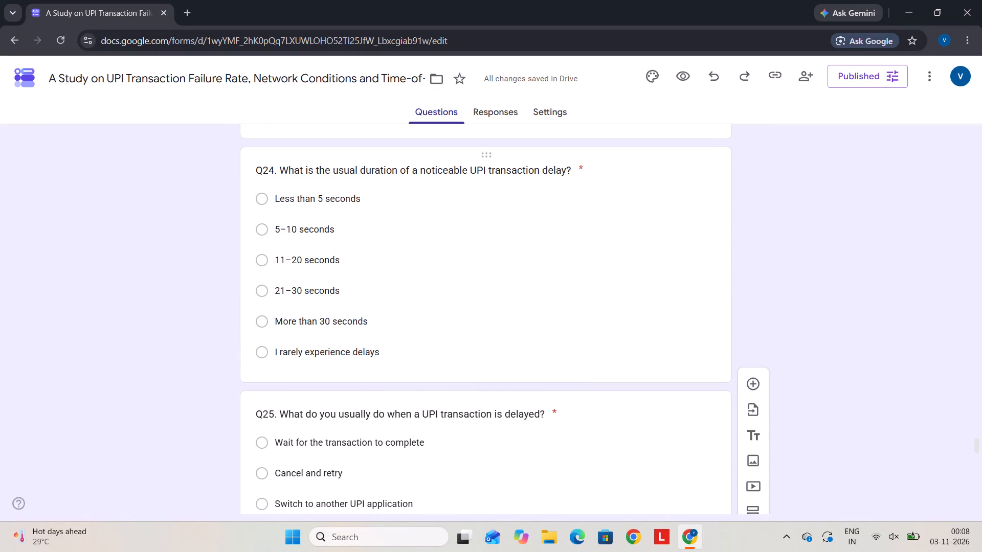
Review the questions and answer options from the Transaction Delay section through the end of the Possible Causes of UPI Failure section.
scroll(499, 255, "down", 2)
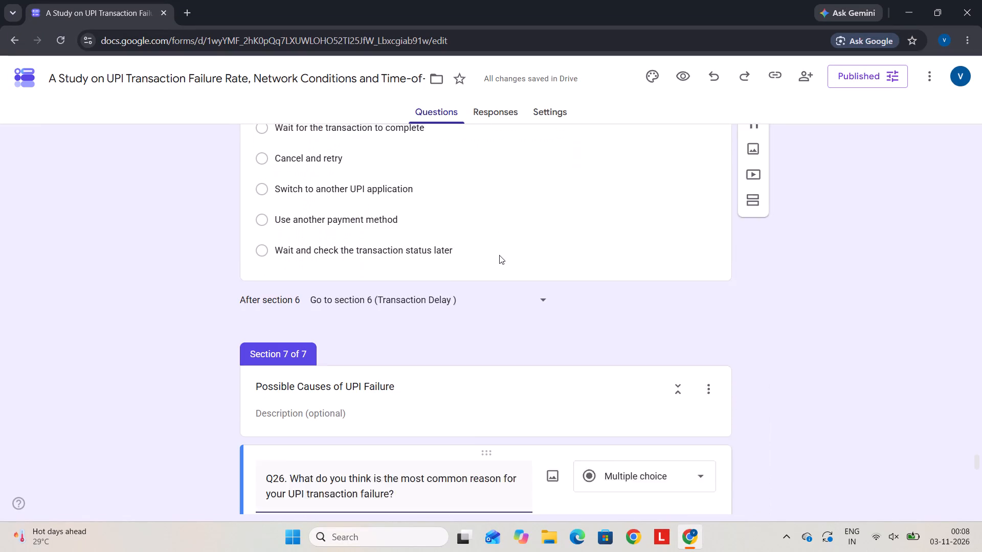
scroll(499, 255, "down", 3)
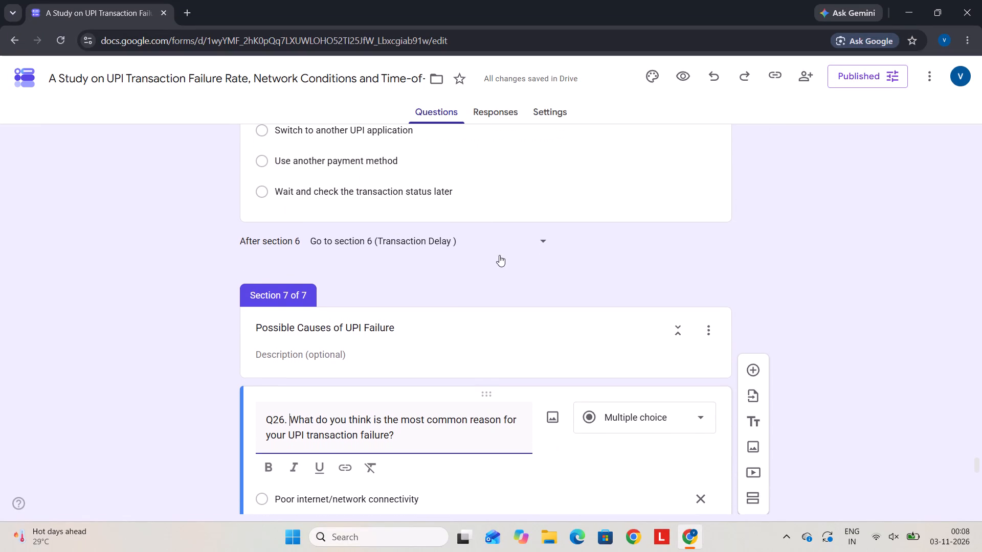
scroll(499, 255, "down", 3)
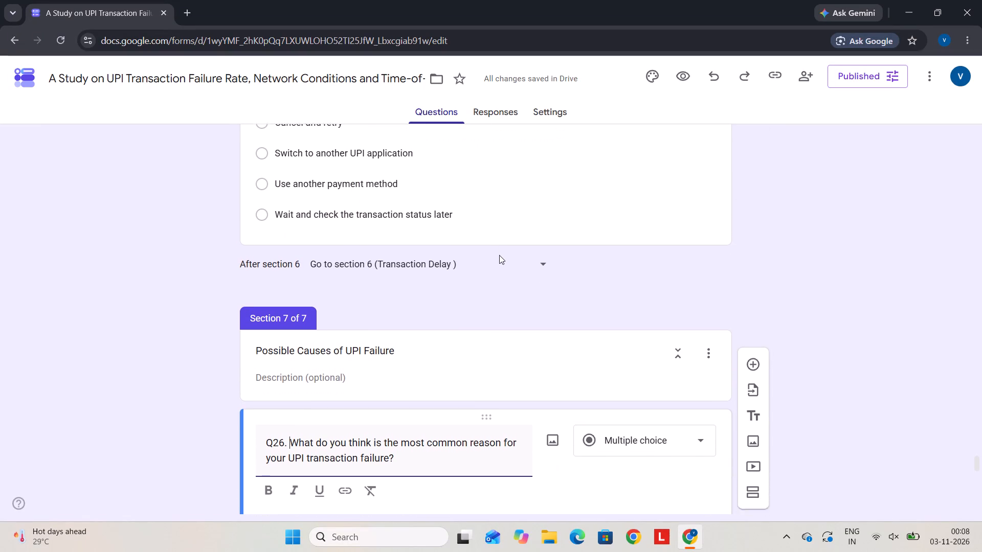
scroll(499, 255, "down", 4)
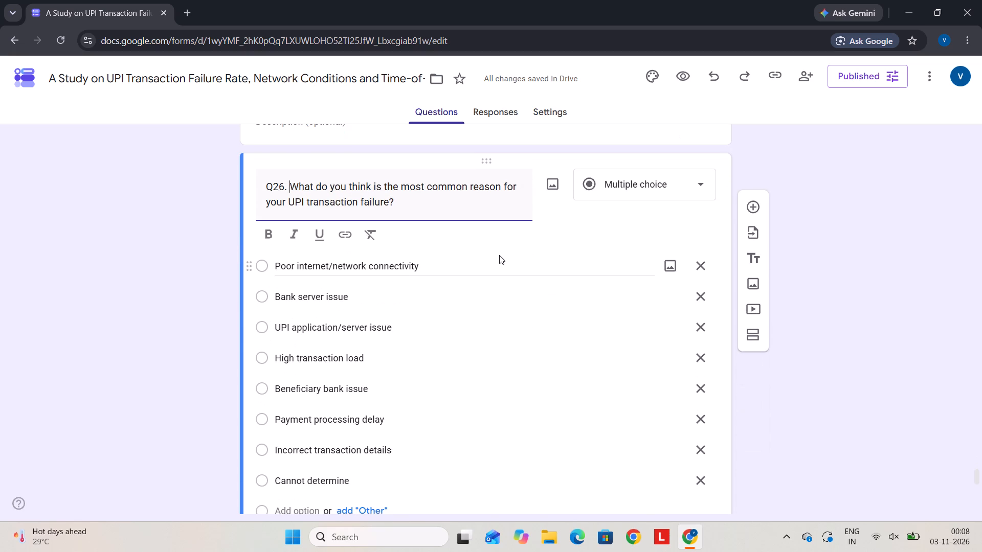
scroll(499, 255, "down", 4)
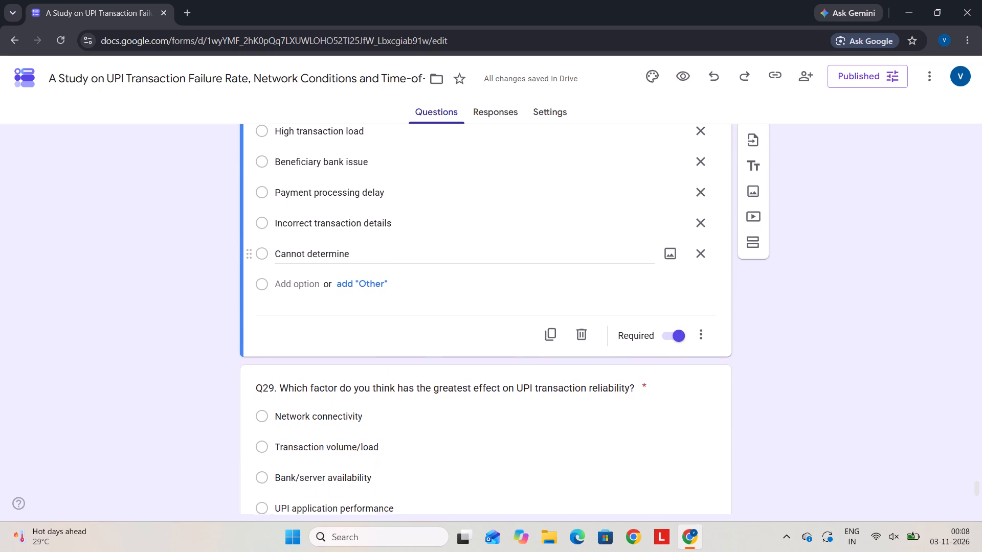
scroll(499, 255, "down", 1)
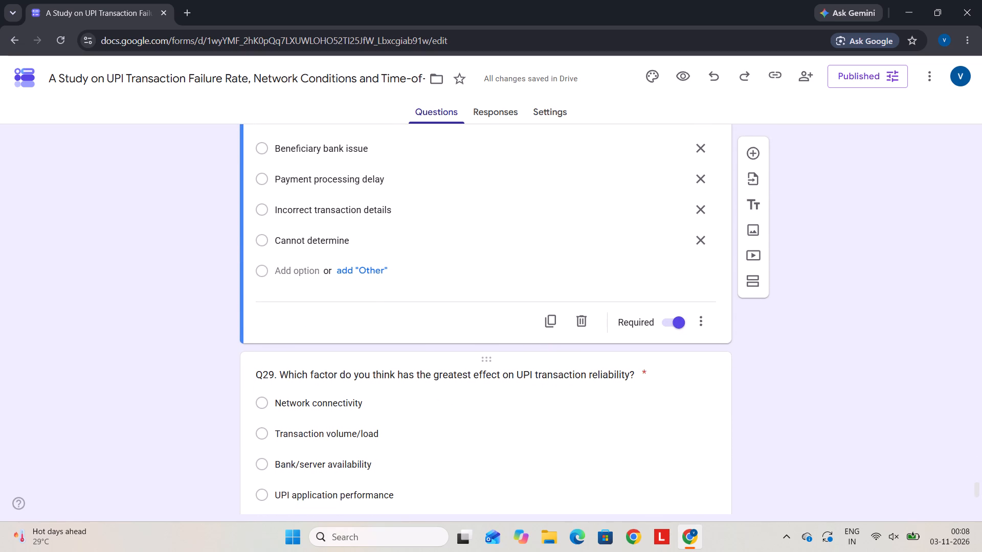
scroll(454, 401, "up", 4)
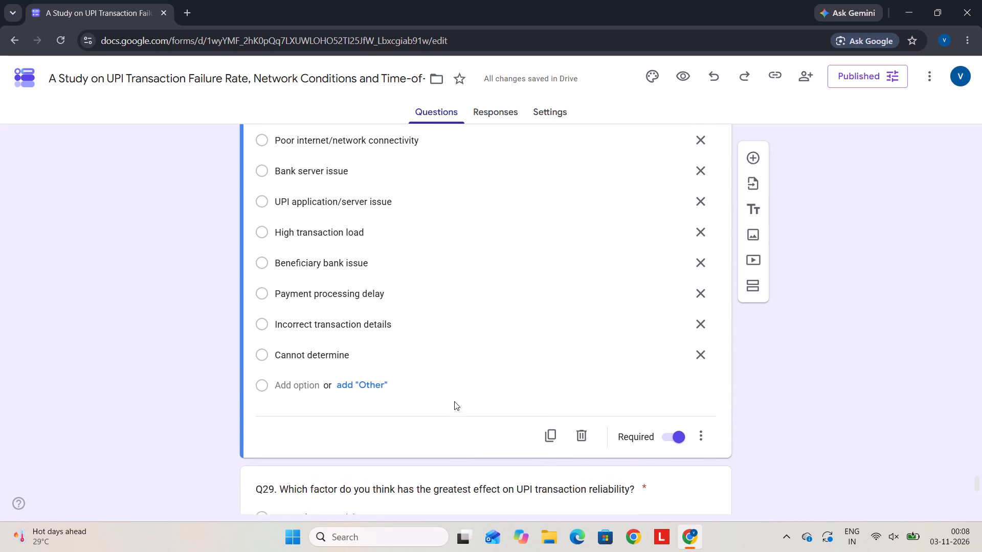
scroll(454, 401, "up", 2)
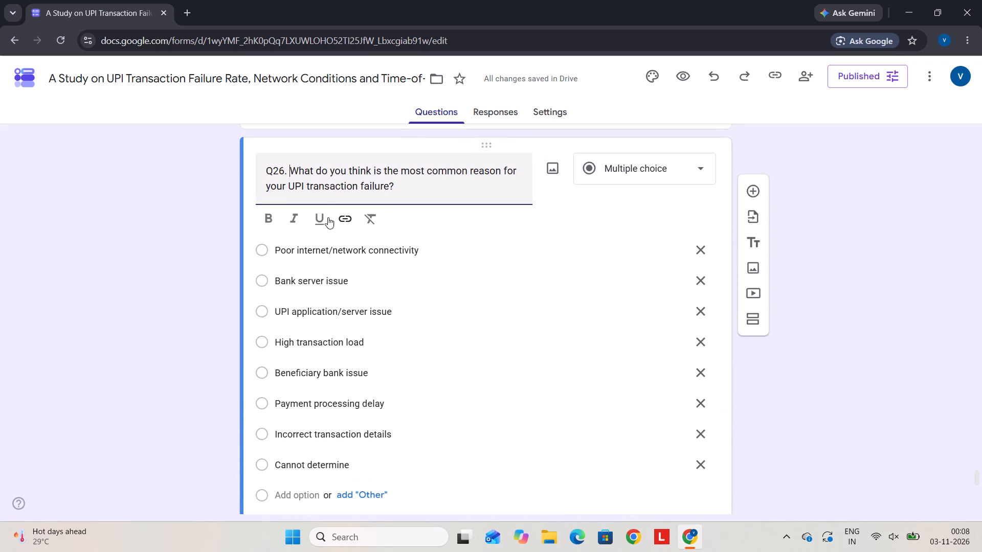
scroll(368, 266, "down", 7)
scroll(368, 266, "up", 1)
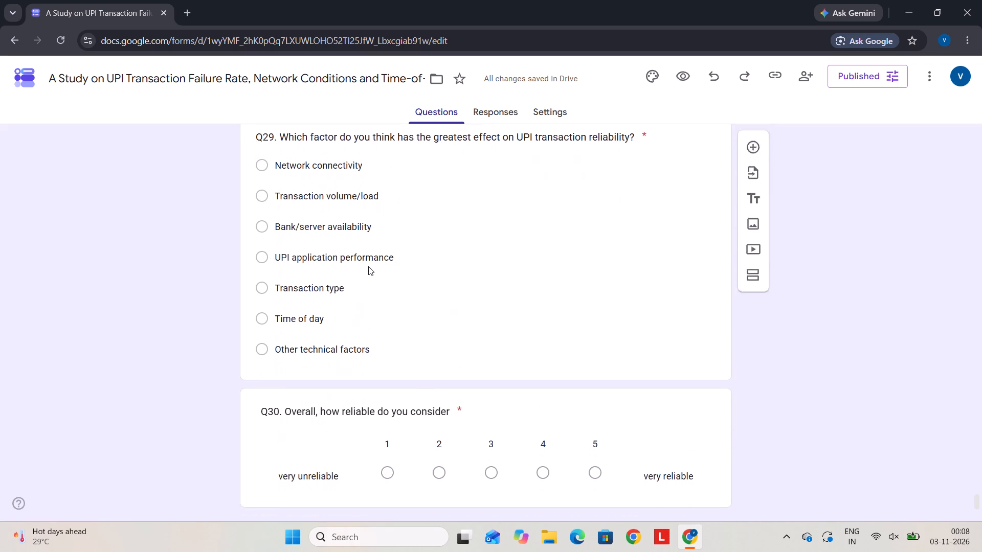
Renumber the question on which factor has the greatest effect on UPI transaction reliability as Q27.
scroll(368, 266, "up", 2)
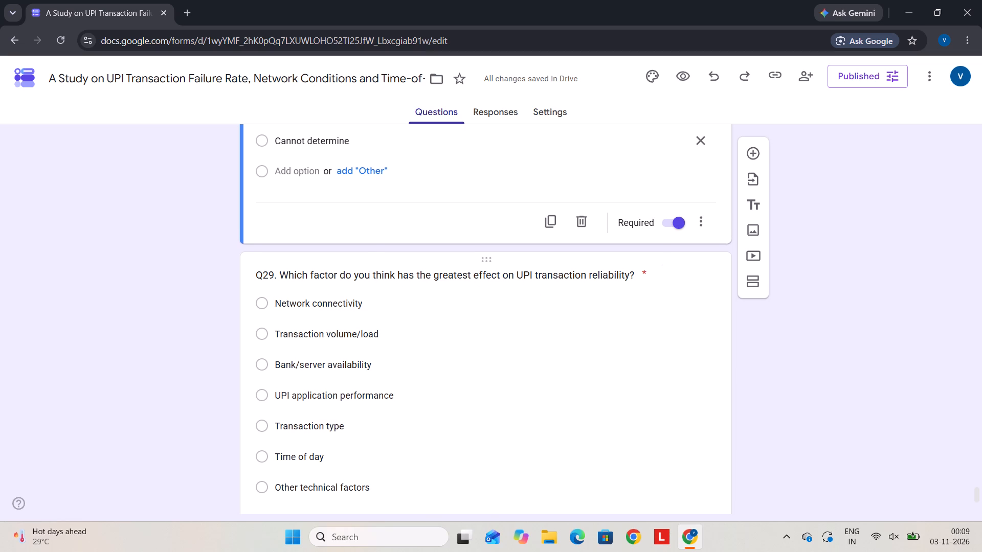
left_click(271, 277)
scroll(271, 277, "up", 1)
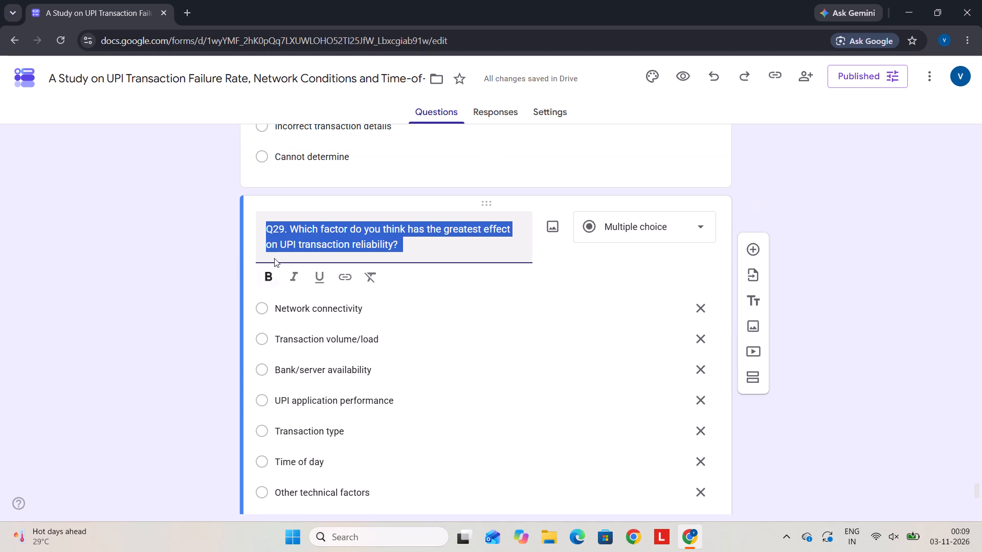
left_click(285, 231)
scroll(285, 231, "up", 1)
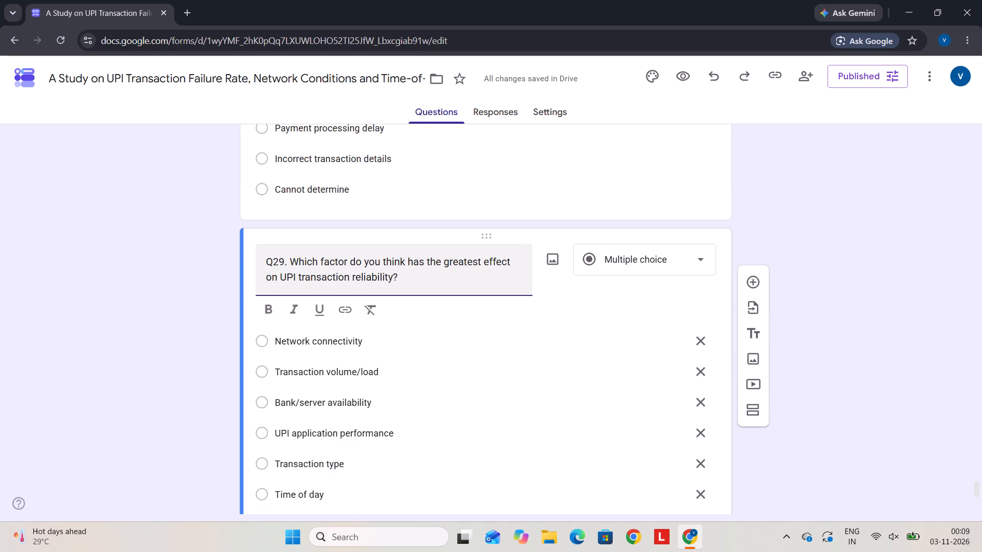
scroll(285, 231, "up", 4)
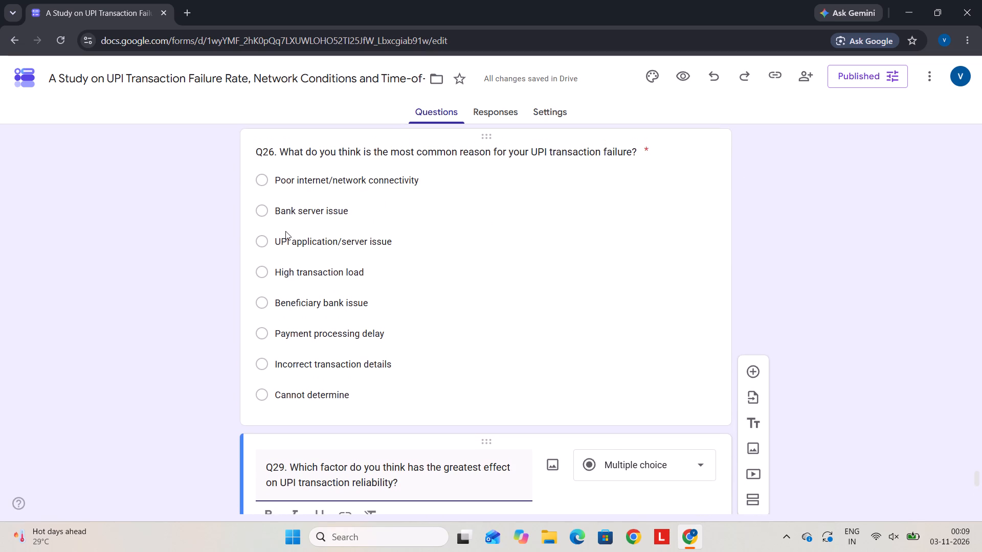
key("BackSpace")
key("7")
Renumber the final linear-scale question on overall reliability as Q28.
scroll(285, 231, "down", 3)
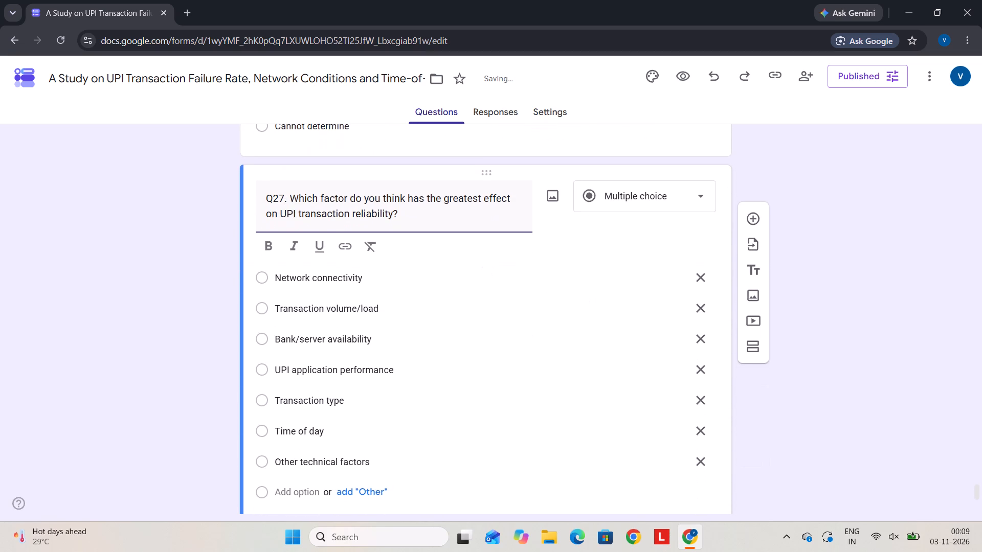
scroll(285, 231, "down", 1)
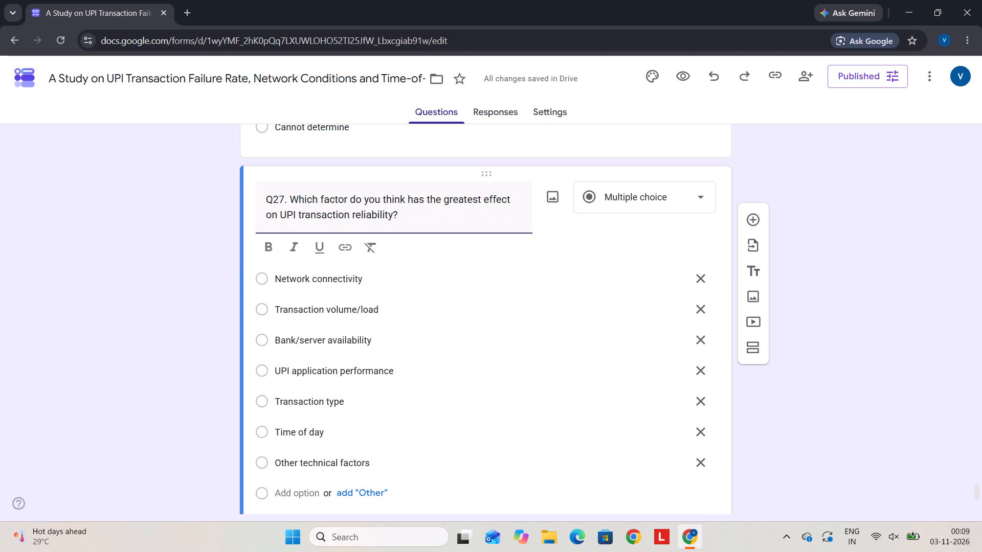
scroll(285, 231, "down", 5)
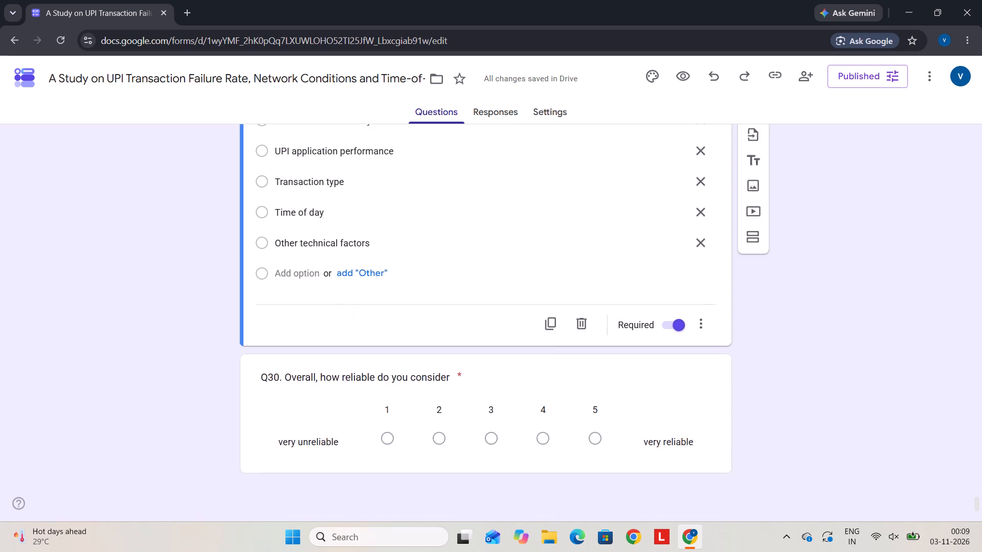
scroll(285, 231, "down", 4)
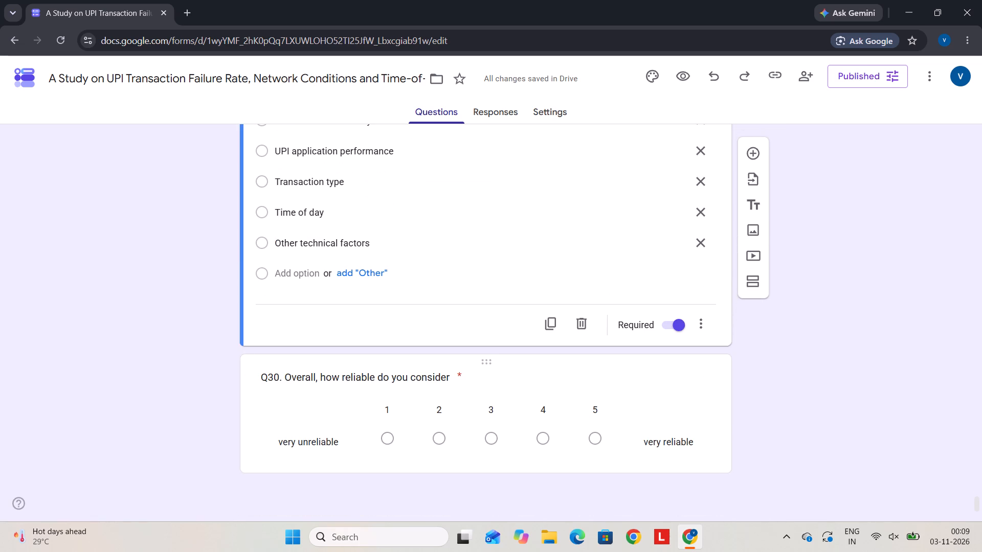
left_click(272, 378)
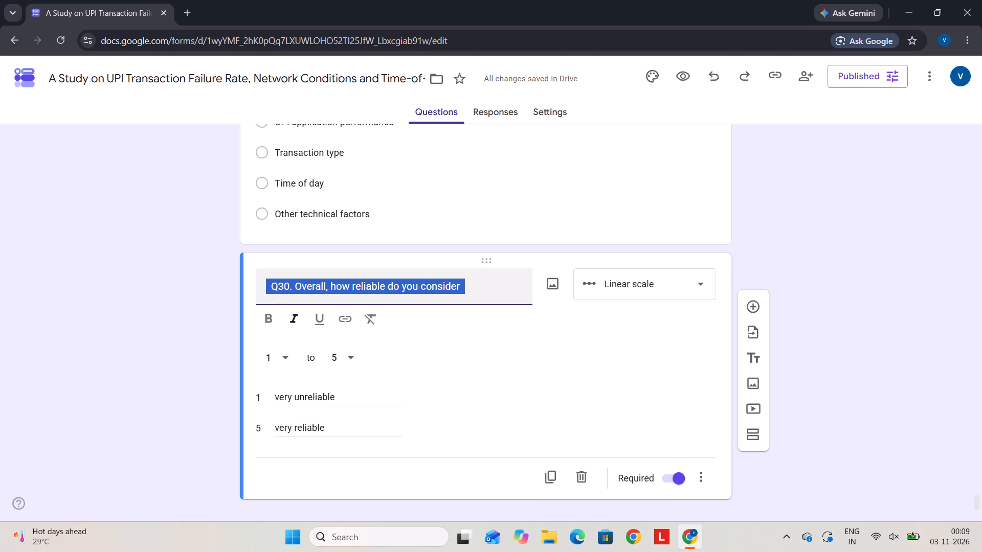
left_click(291, 296)
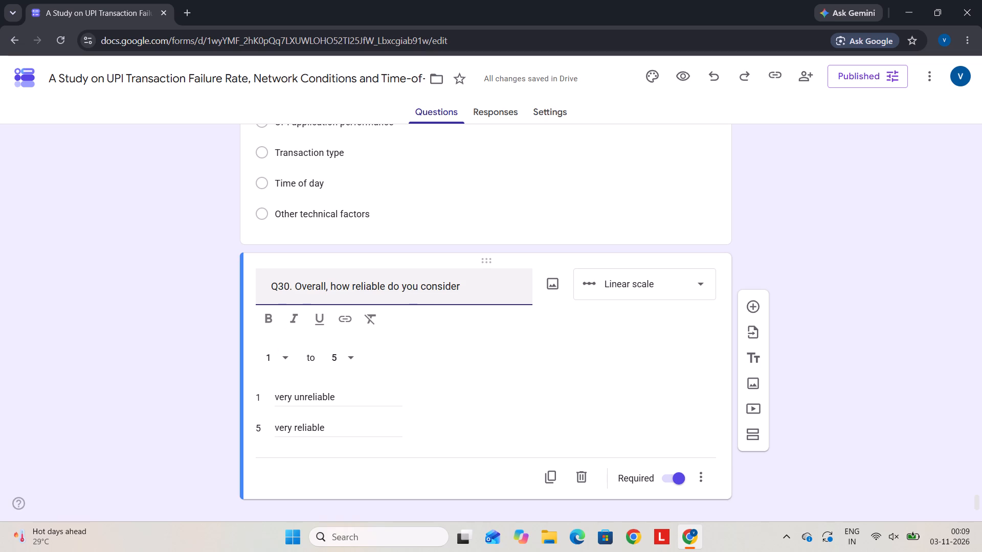
key("BackSpace")
key("BackSpace")
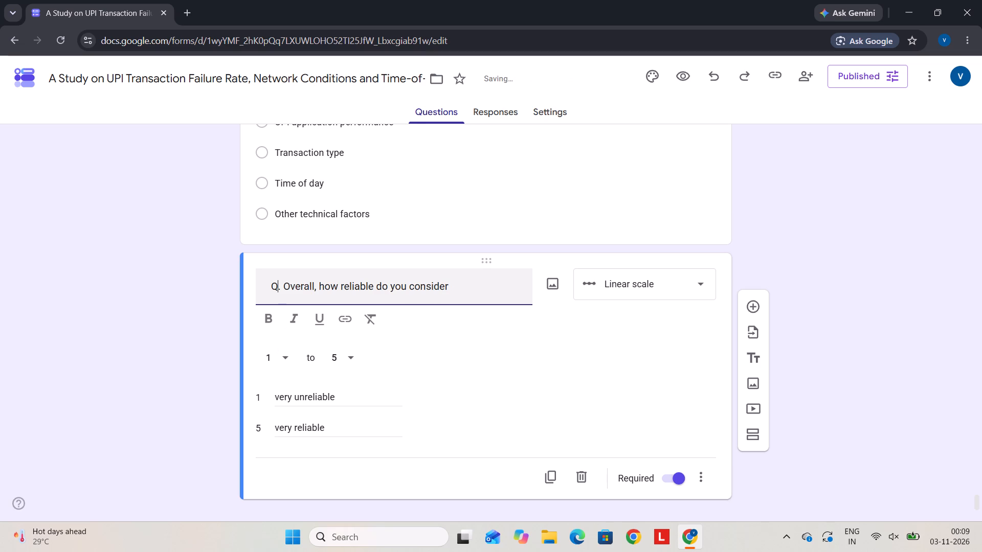
type("298")
key("BackSpace")
key("BackSpace")
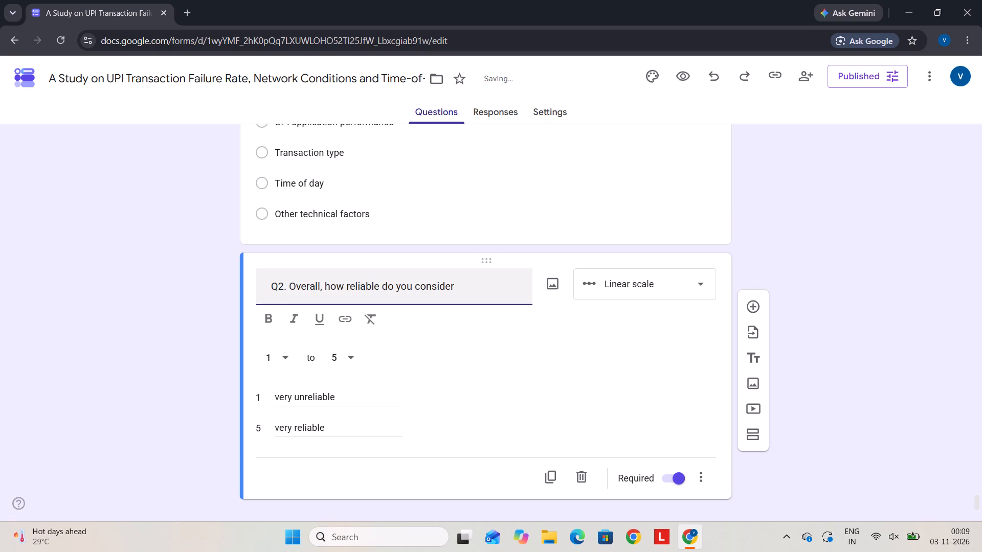
key("8")
Change the label for scale value 1 of the overall reliability question to Very Reliable.
scroll(291, 296, "right", 1)
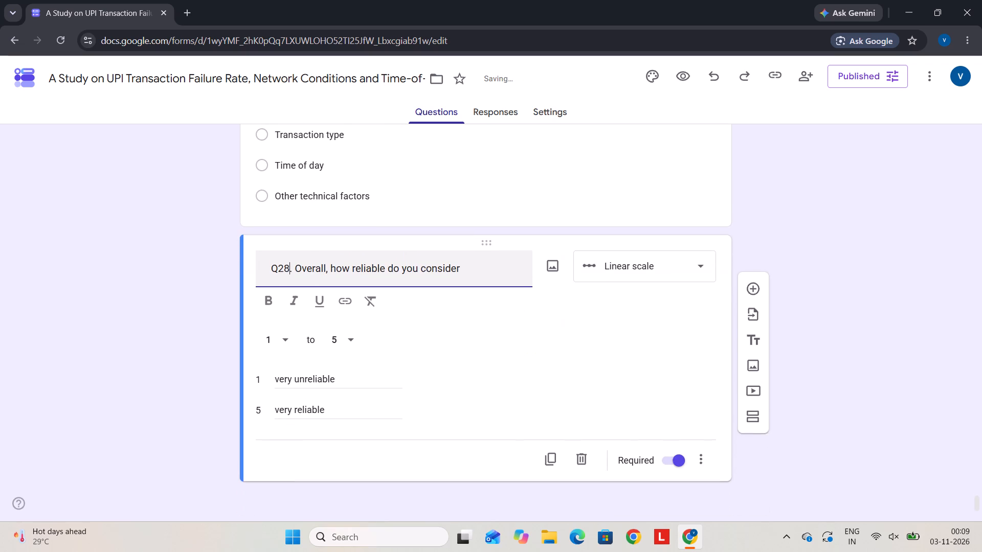
scroll(291, 296, "right", 1)
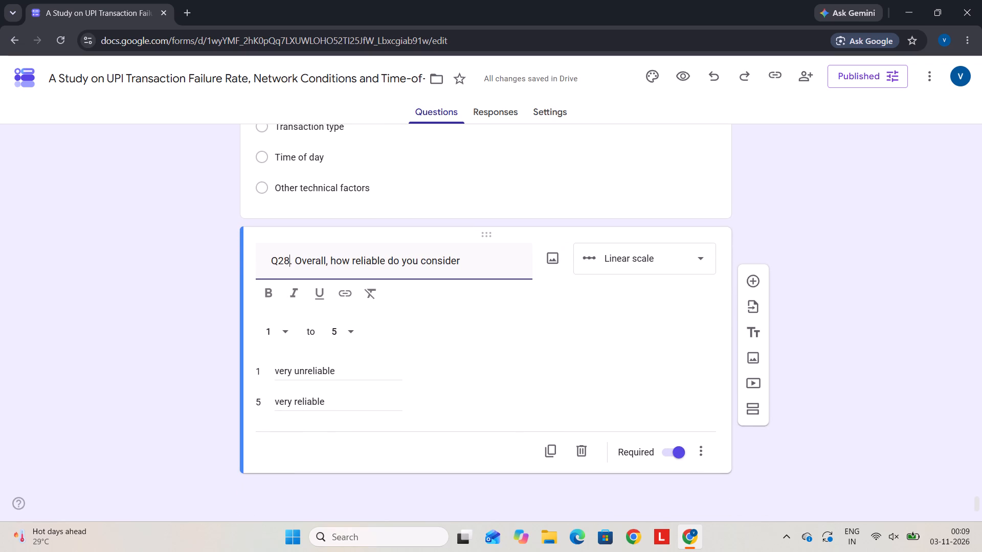
left_click(306, 372)
left_click(306, 372)
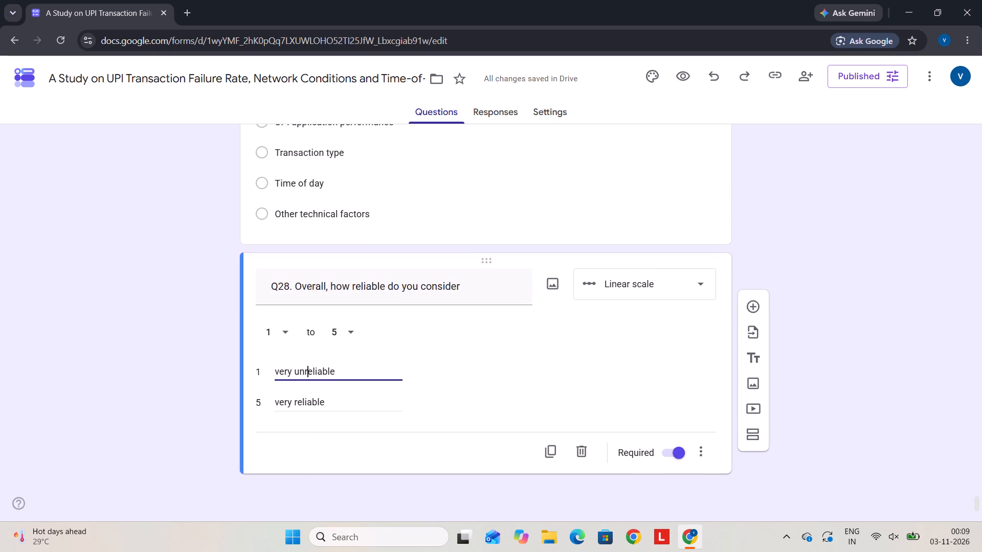
key("BackSpace")
key("BackSpace")
key("BackSpace")
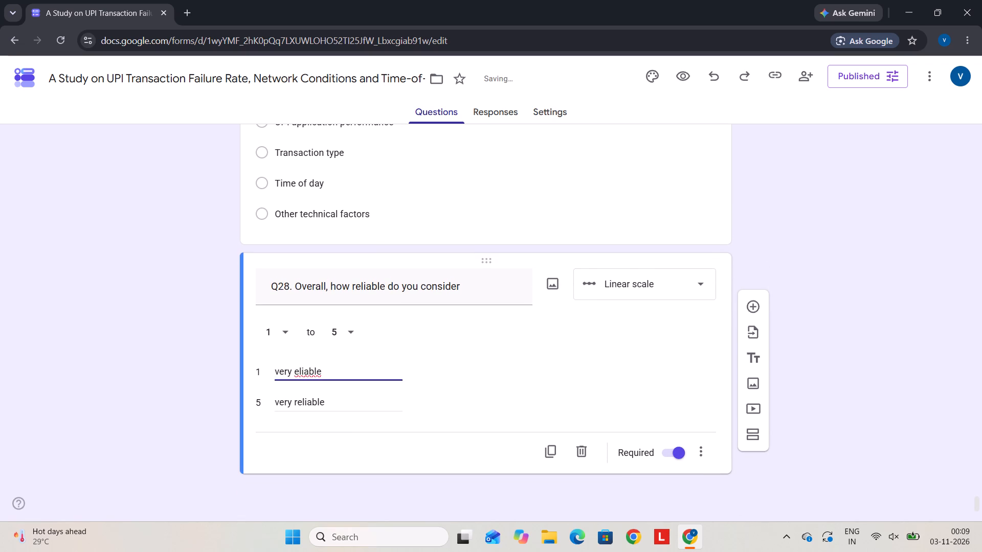
key("shift+r")
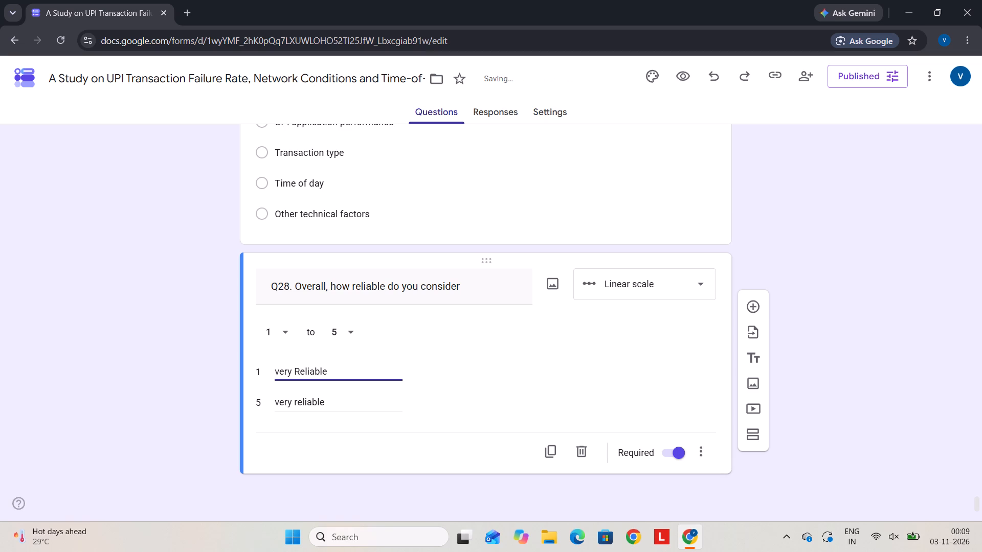
left_click(277, 374)
key("BackSpace")
key("shift+v")
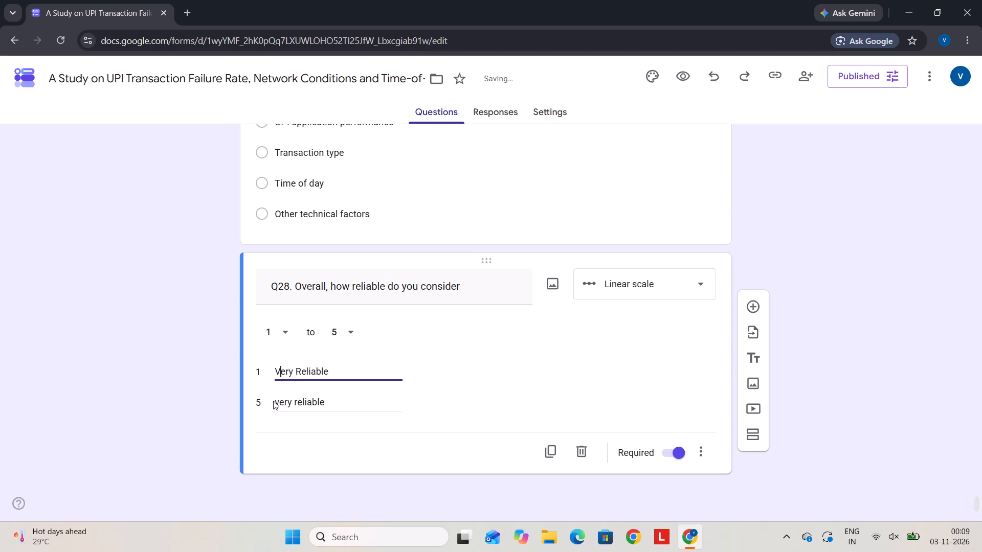
Change the label for scale value 5 of the overall reliability question to Very Unreliable.
left_click(279, 399)
left_click(279, 399)
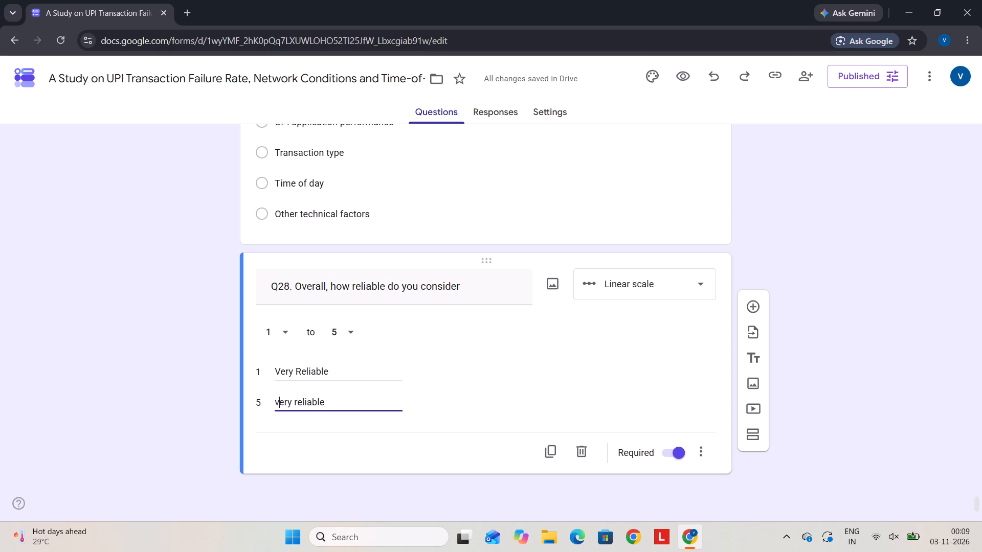
key("BackSpace")
key("shift+v")
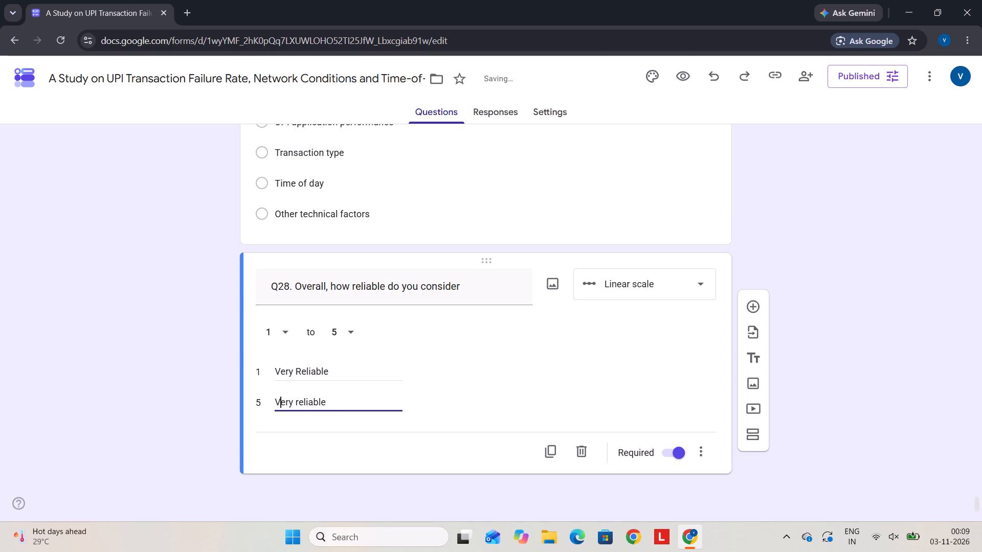
left_click(297, 401)
type("Un")
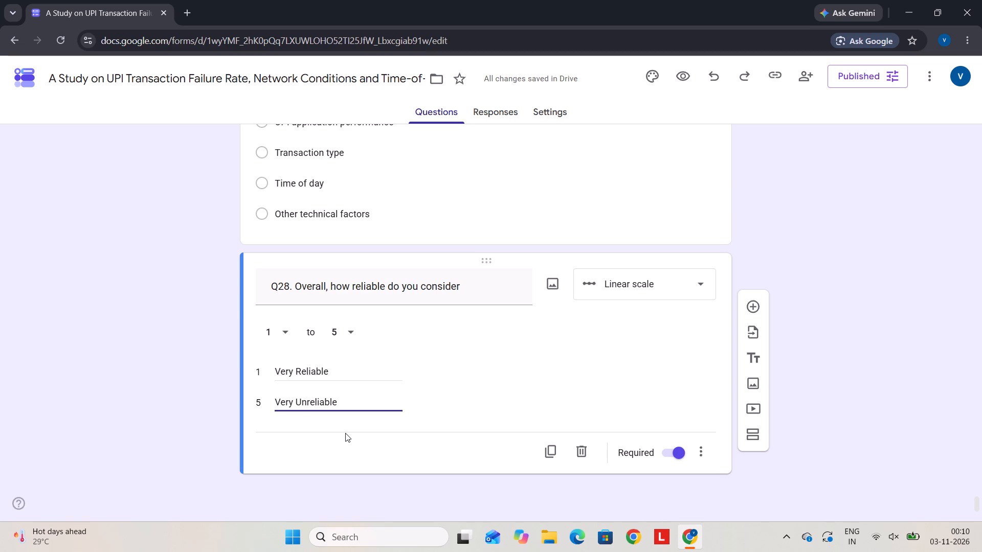
left_click(394, 484)
Copy the shortened responder link from the form's published options.
scroll(394, 484, "up", 1)
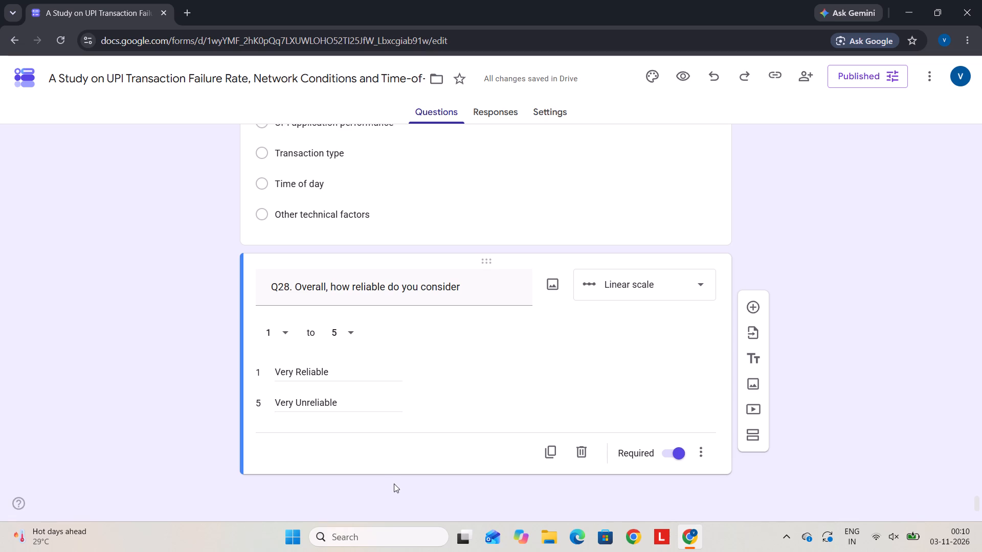
scroll(394, 484, "up", 6)
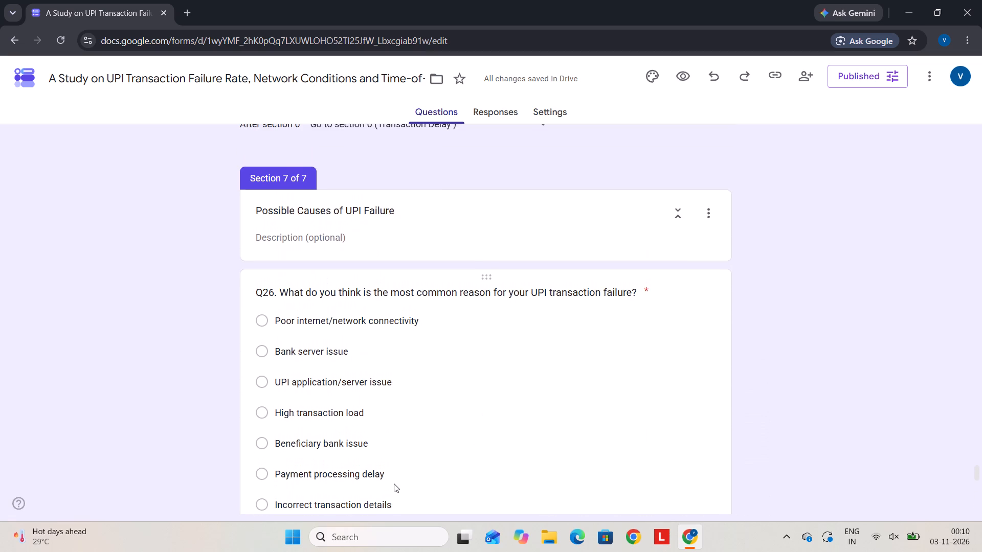
scroll(394, 484, "up", 1)
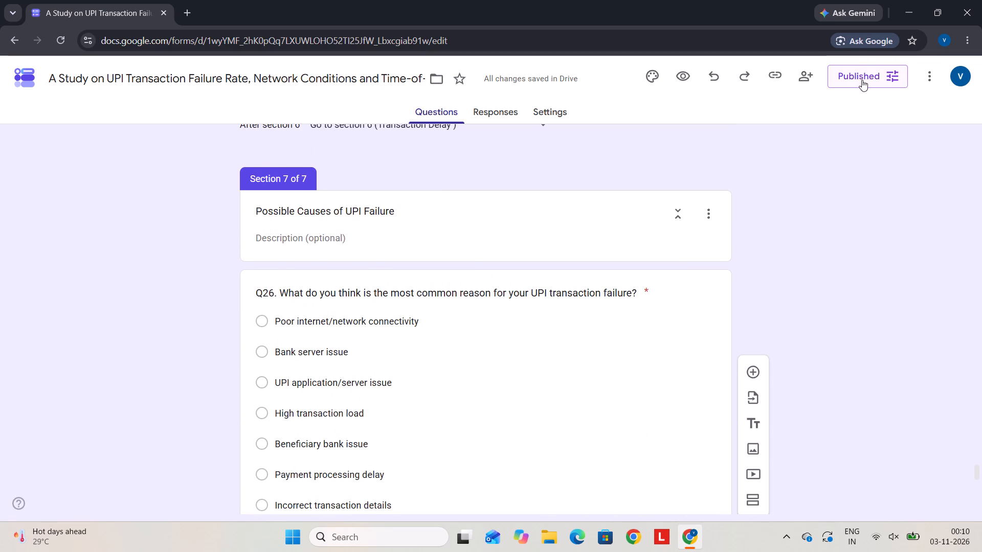
left_click(862, 80)
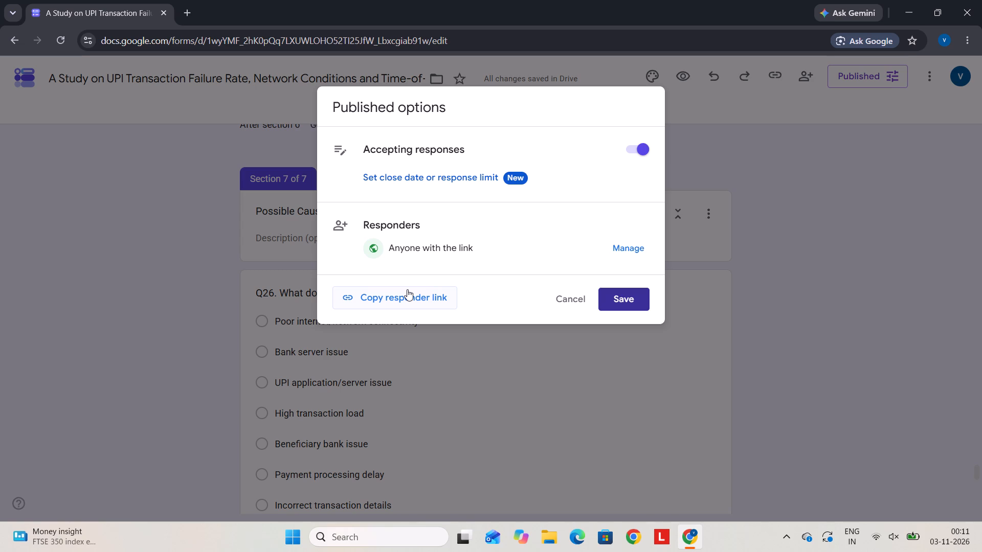
left_click(407, 289)
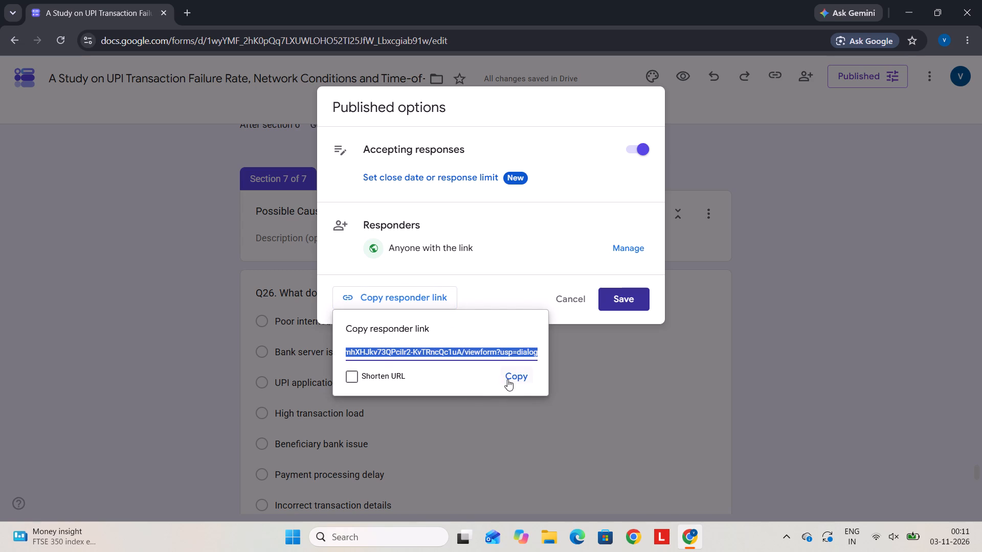
left_click(366, 376)
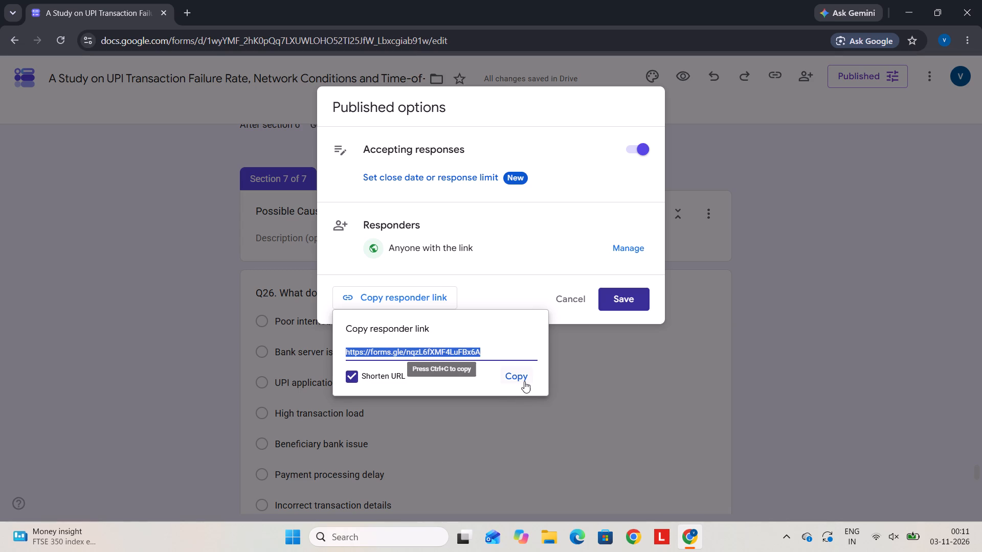
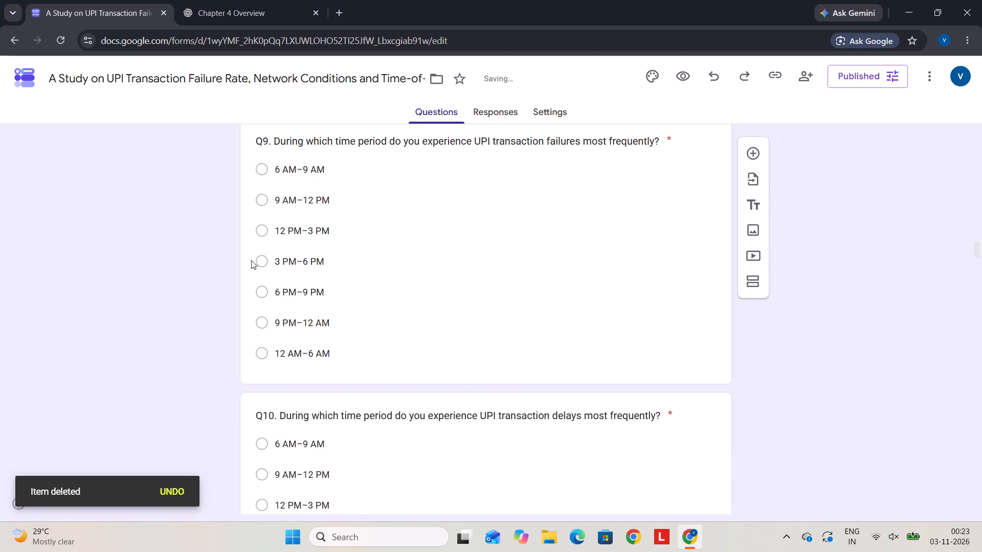
Renumber the question about the time period with the most frequent UPI transaction failures from Q9 to Q8.
left_click(266, 140)
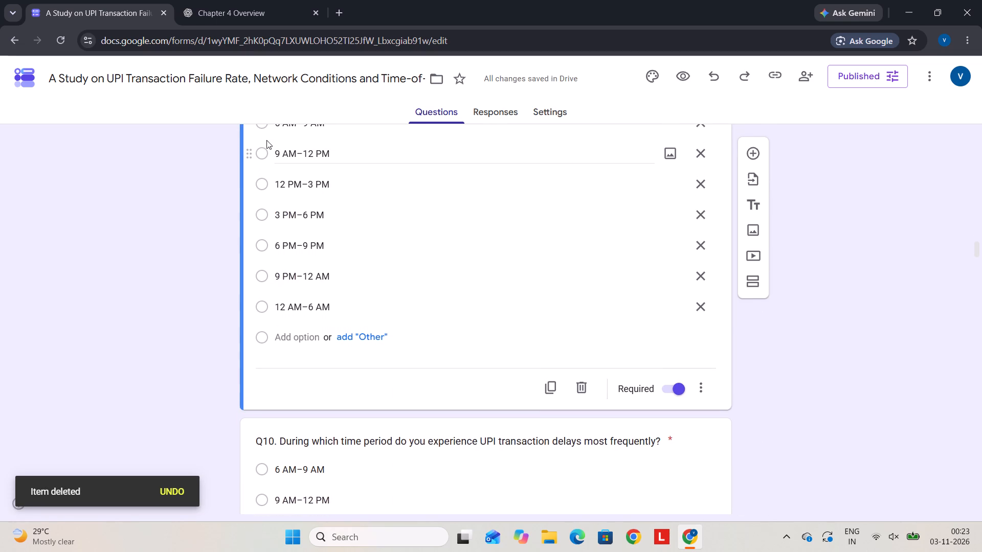
scroll(266, 140, "up", 3)
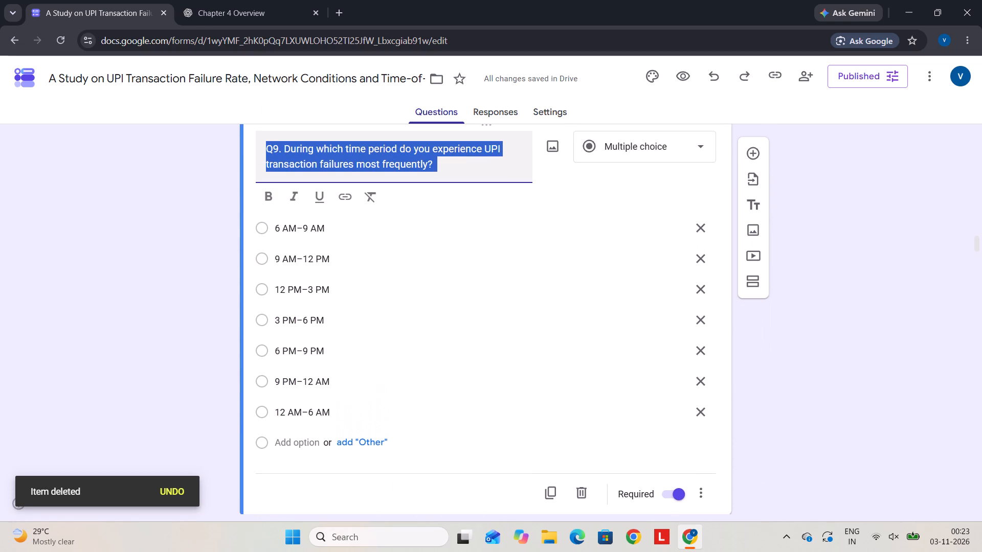
left_click(277, 144)
key("BackSpace")
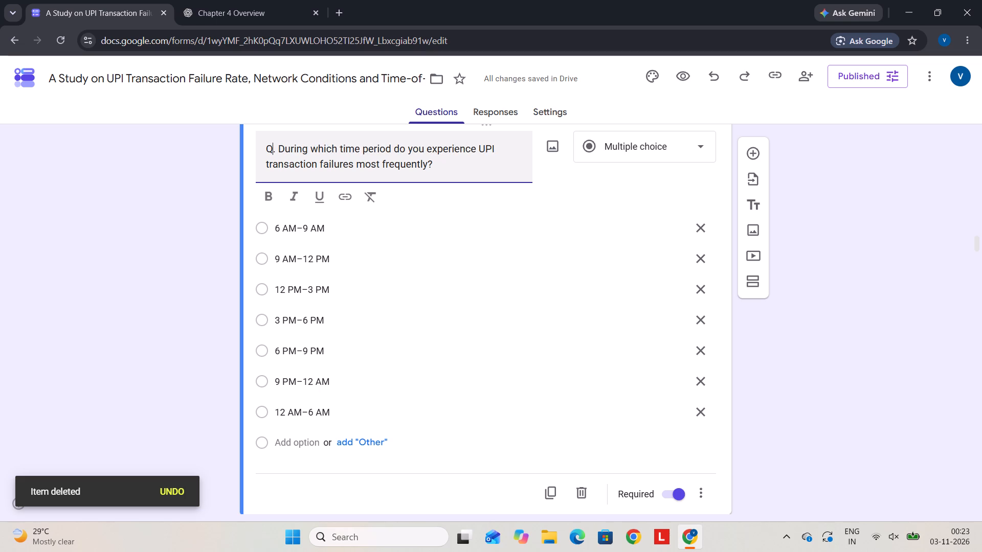
key("8")
Remove the "Q10." prefix from the question about the time period with the most frequent UPI transaction delays.
scroll(277, 144, "down", 4)
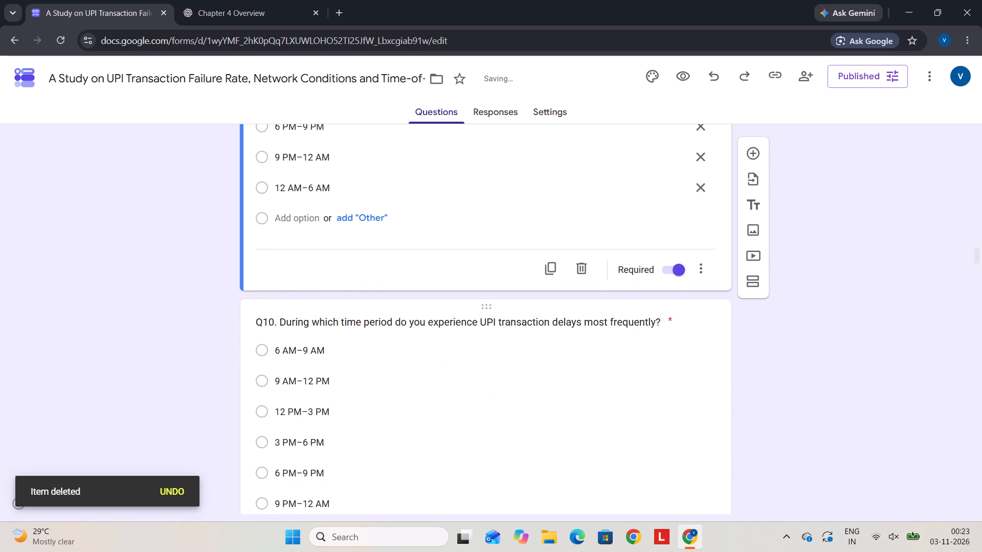
left_click(272, 326)
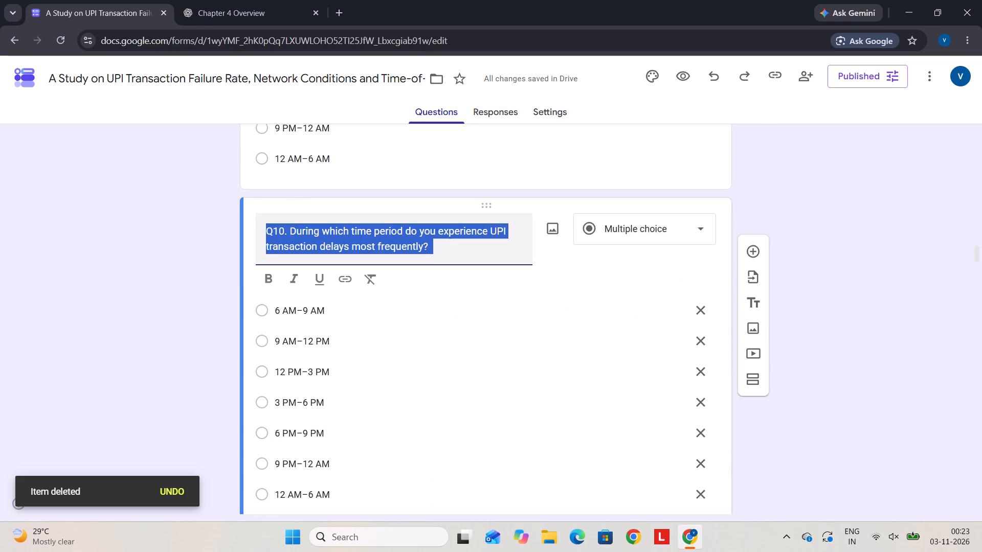
left_click(291, 231)
left_click_drag(291, 231, 249, 227)
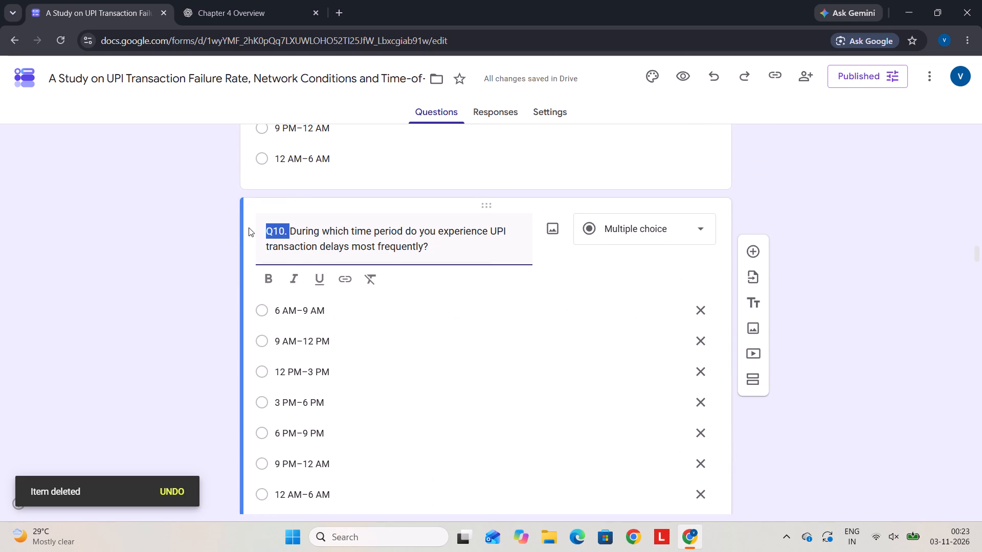
left_click_drag(249, 227, 242, 229)
key("BackSpace")
Return to Q8 about transaction failures and open its question text at the number prefix.
scroll(242, 229, "up", 4)
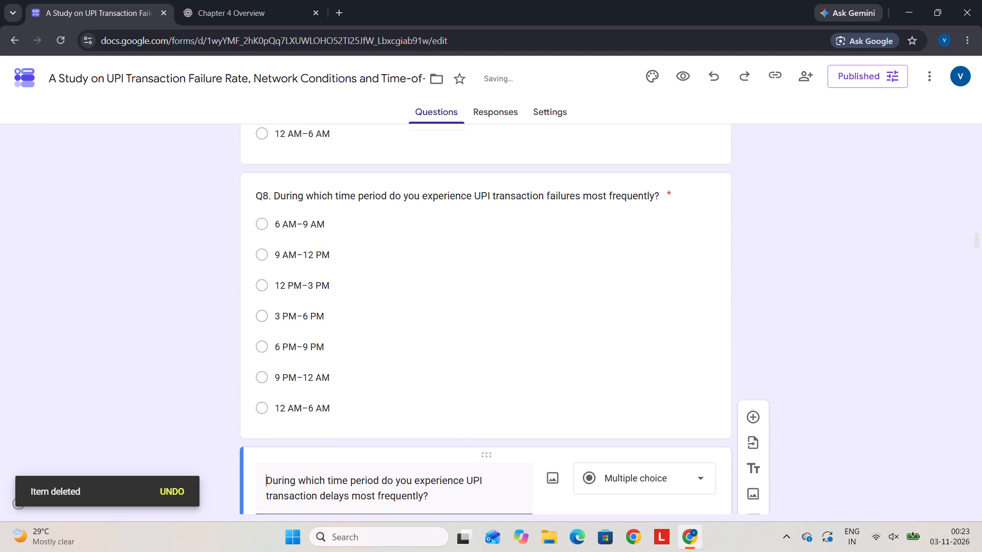
scroll(242, 229, "up", 1)
left_click_drag(273, 217, 249, 217)
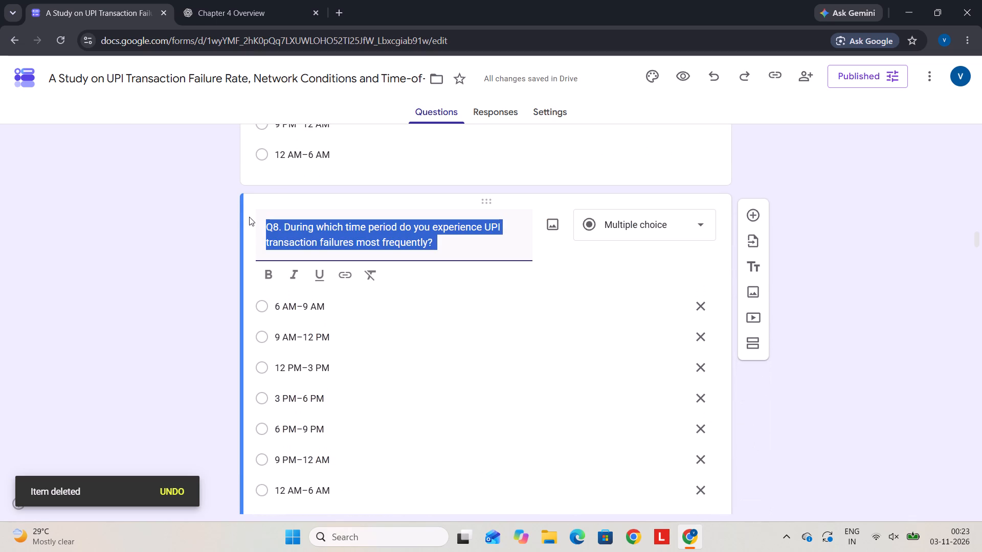
left_click(282, 231)
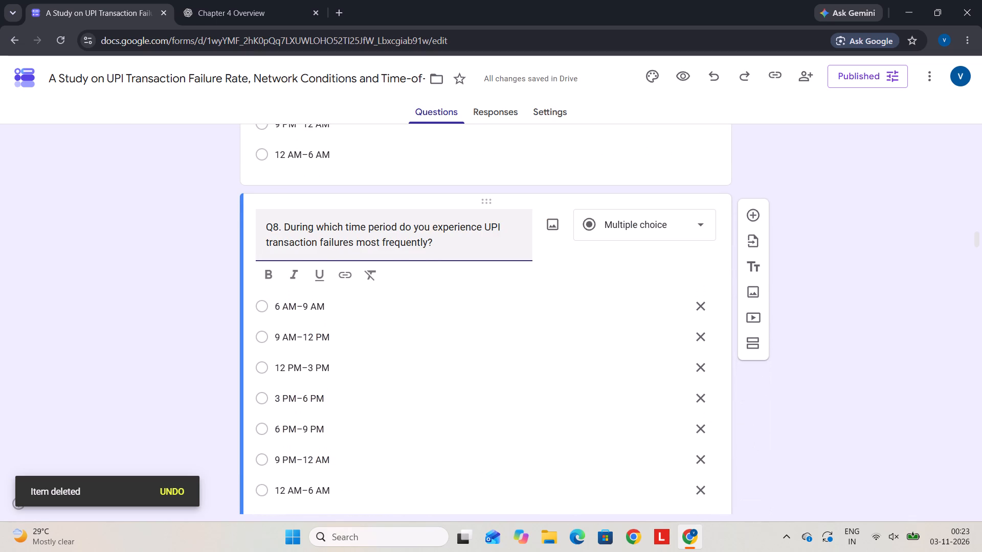
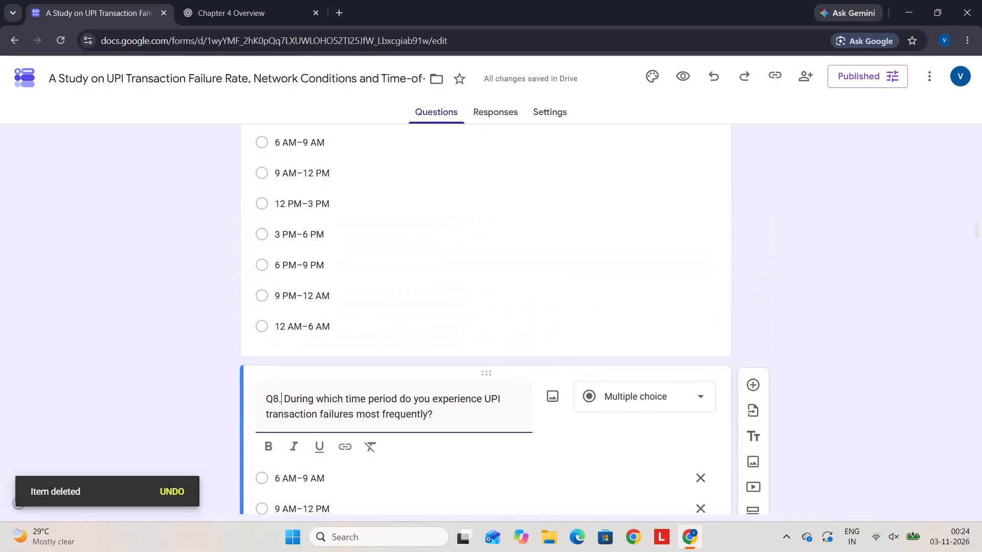
Undo the removal of the number prefix from the question about UPI transaction delays.
key("ctrl+z")
Renumber the question about the time period with the most frequent transaction delays as Q9 and make its text bold.
scroll(282, 231, "down", 2)
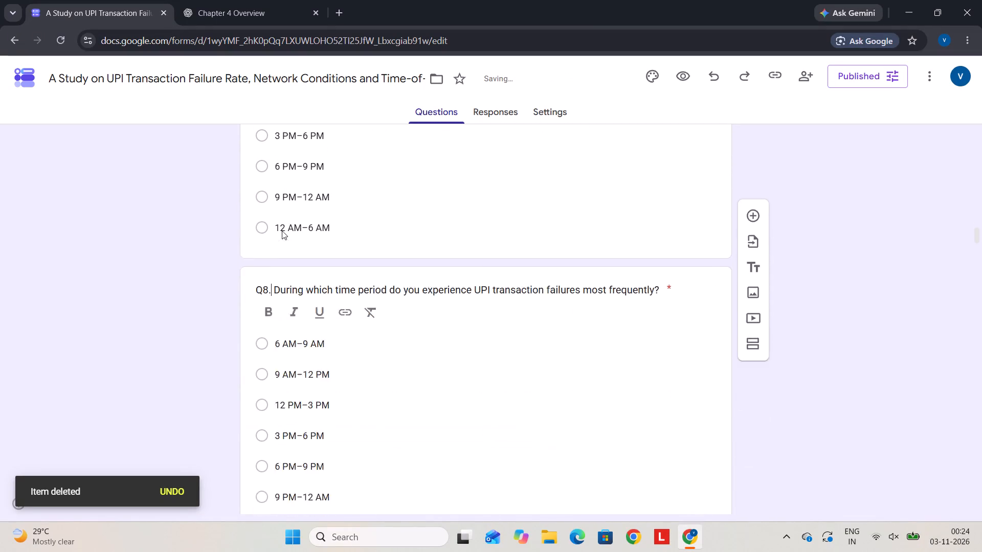
scroll(282, 231, "down", 4)
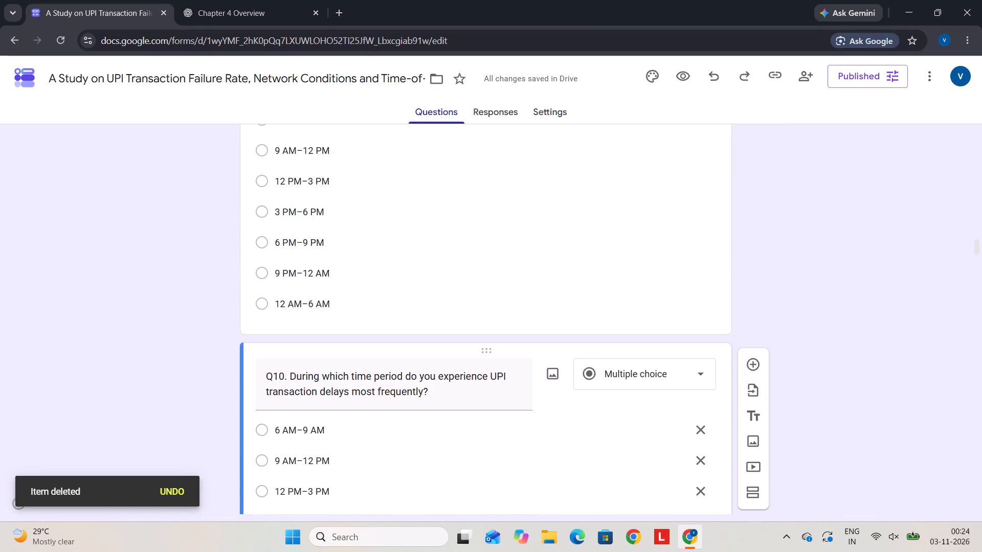
left_click(284, 375)
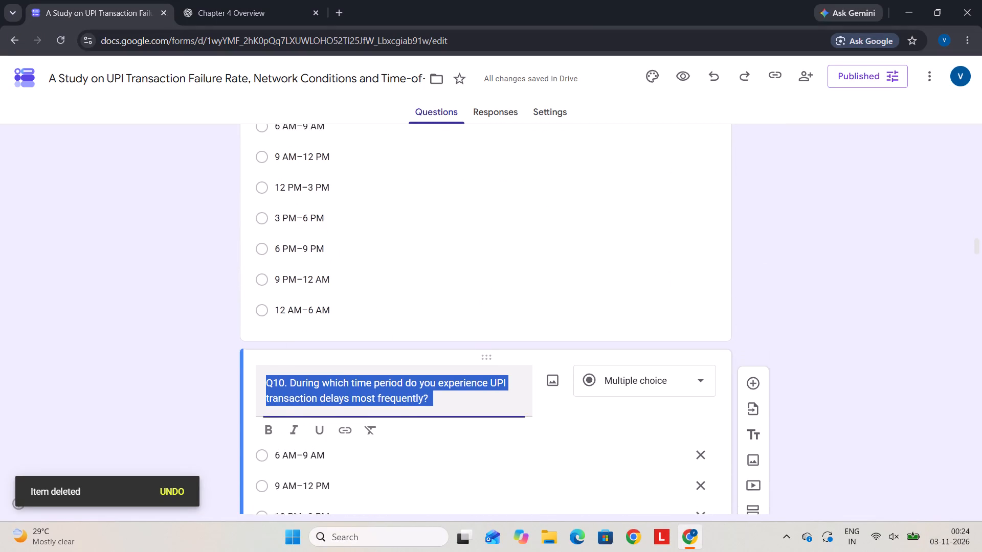
left_click(284, 375)
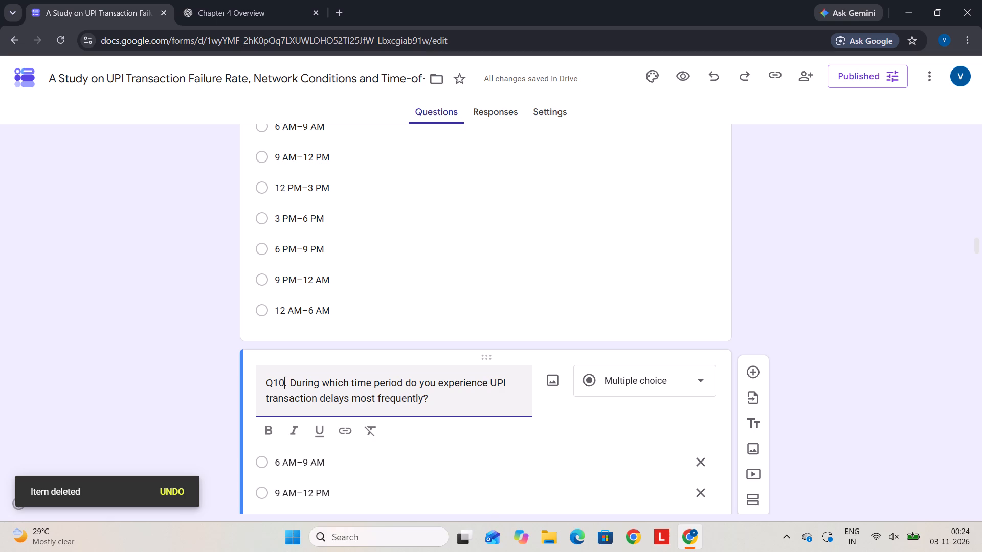
key("BackSpace")
key("BackSpace")
key("9")
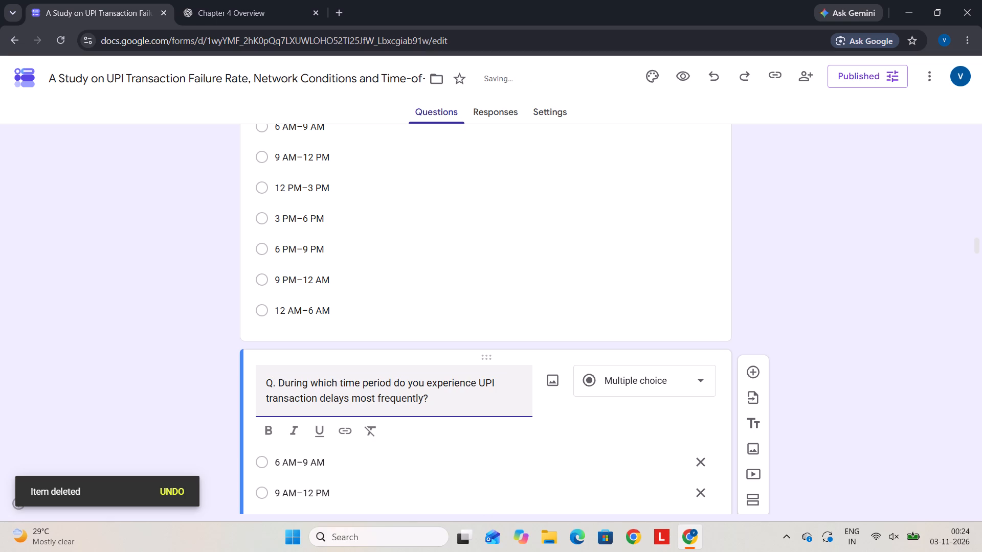
left_click_drag(435, 404, 263, 357)
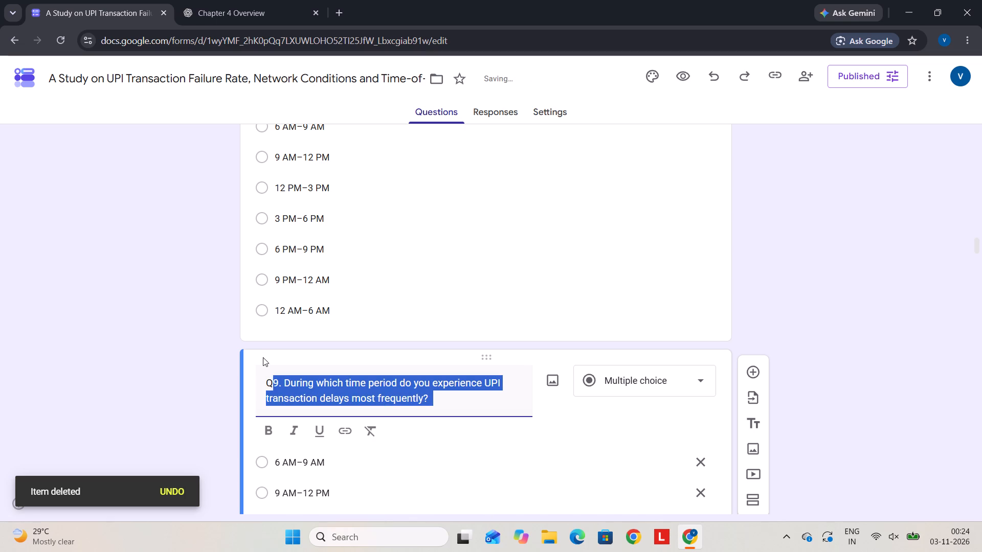
left_click_drag(263, 357, 260, 356)
left_click(265, 432)
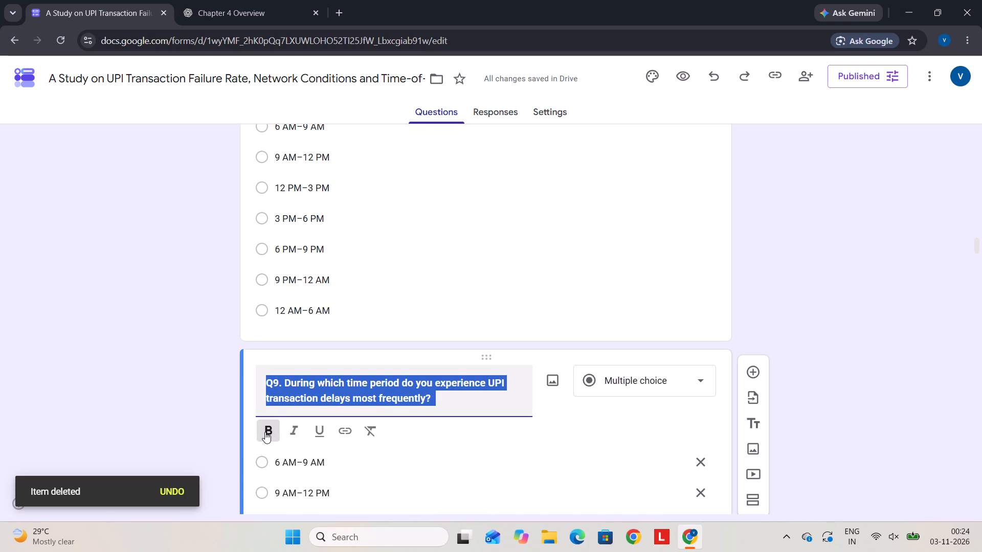
left_click(468, 467)
Make the question text of Q1, Q2 and Q3 in the first section bold.
scroll(468, 467, "up", 5)
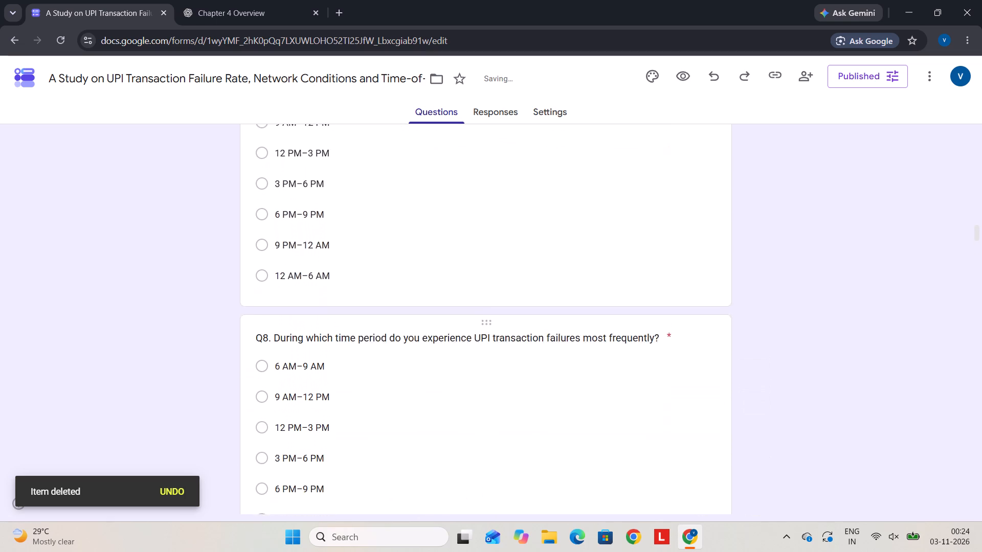
scroll(468, 467, "up", 1)
scroll(306, 375, "up", 8)
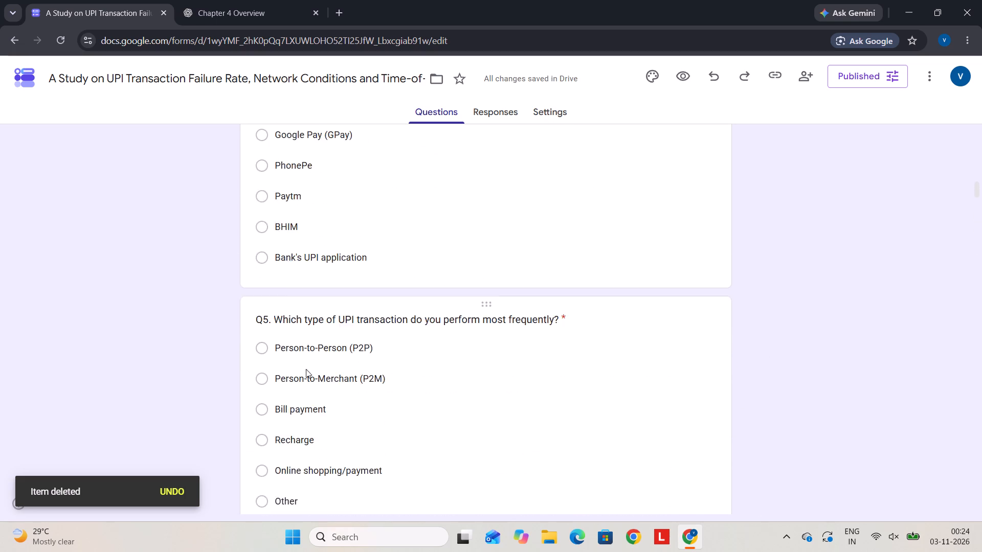
scroll(306, 366, "up", 6)
left_click(306, 366)
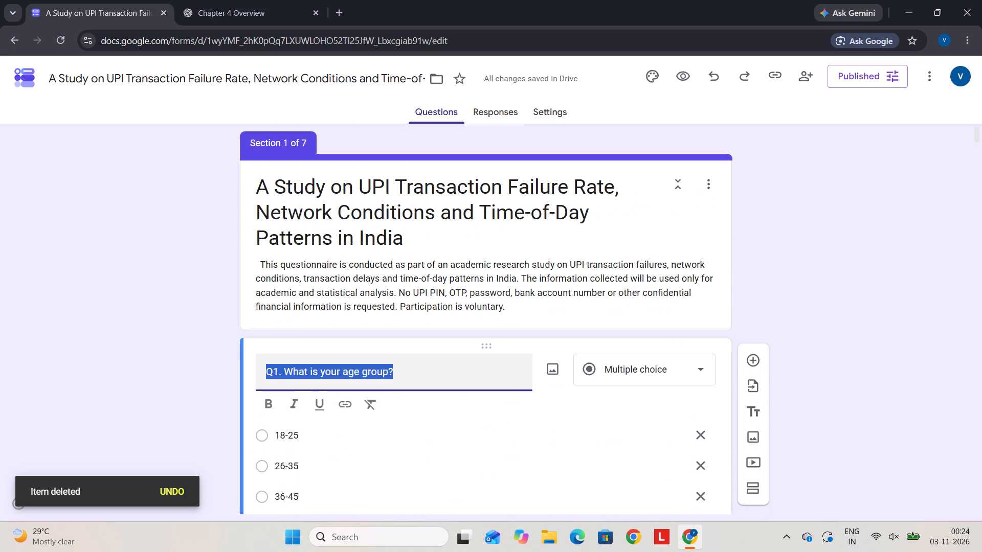
left_click(268, 408)
scroll(268, 408, "down", 3)
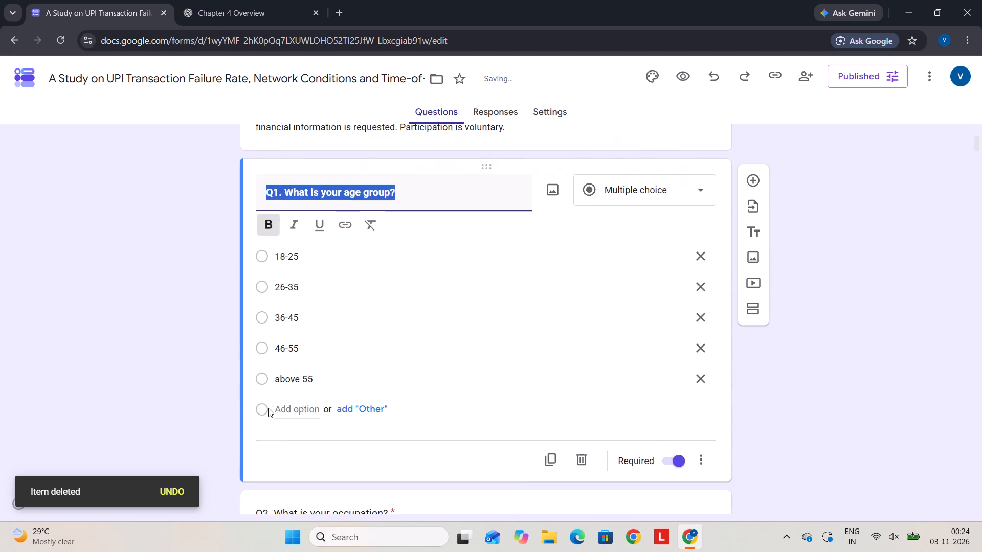
scroll(268, 408, "down", 2)
left_click(278, 385)
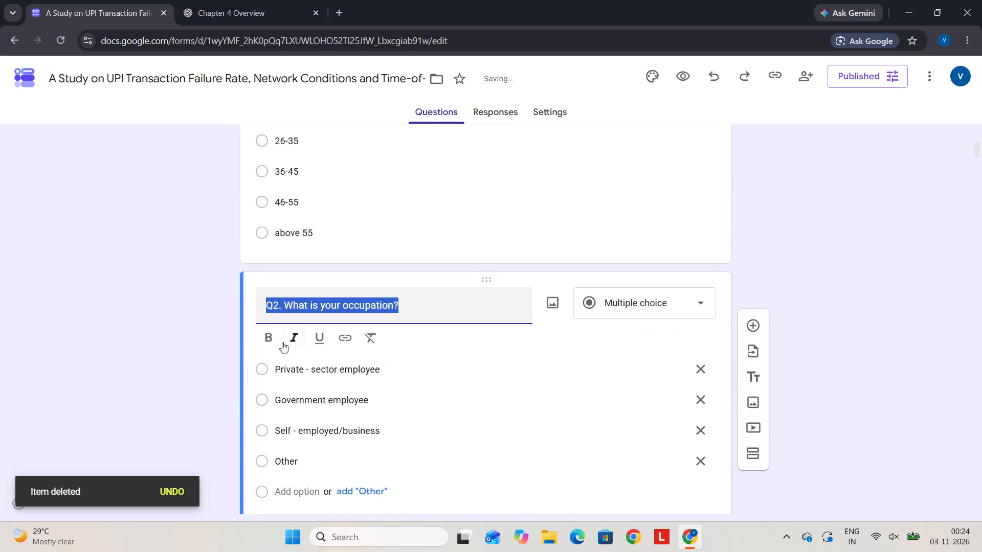
left_click(269, 335)
scroll(294, 420, "down", 4)
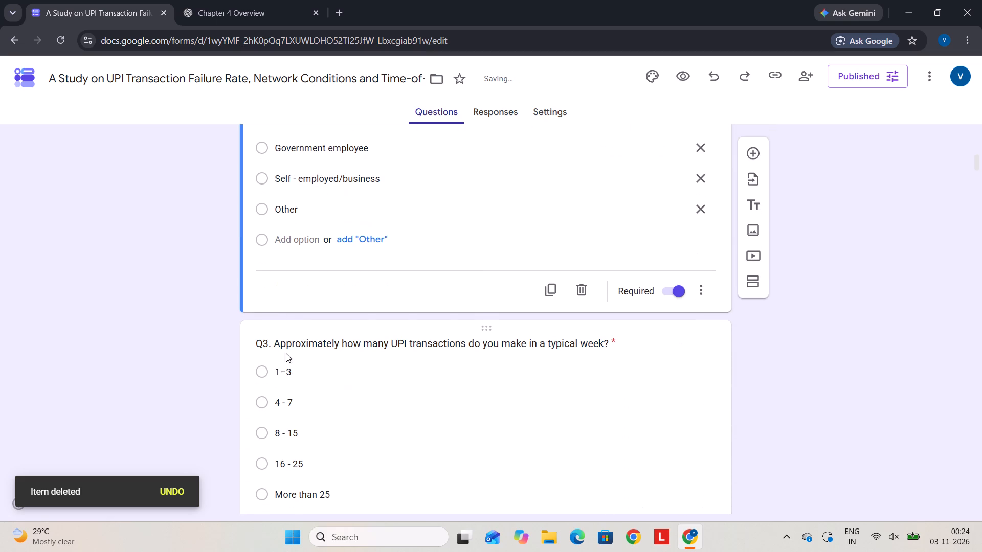
left_click(280, 337)
left_click(267, 316)
Make the section 2 title "UPI Usage" bold.
scroll(267, 316, "down", 2)
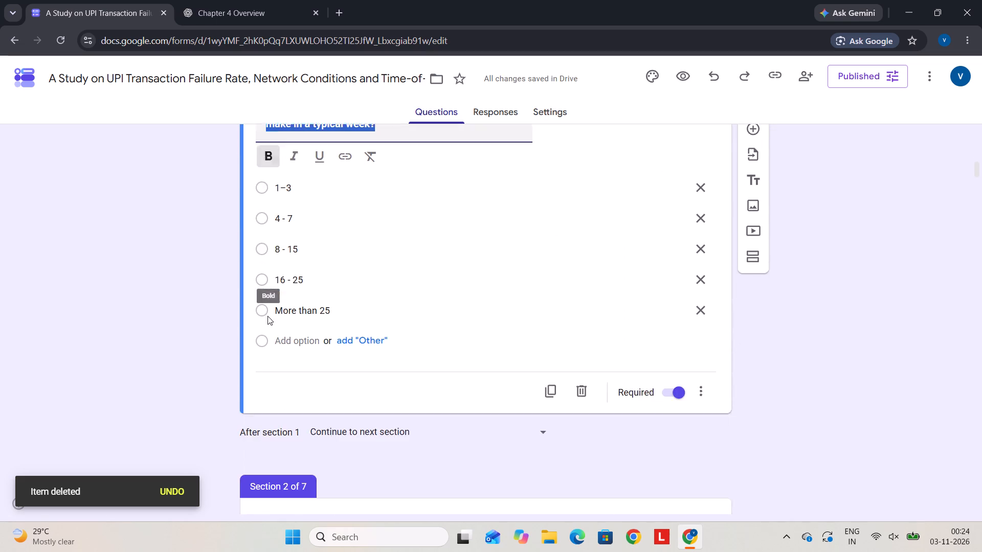
scroll(267, 316, "down", 2)
scroll(279, 417, "down", 1)
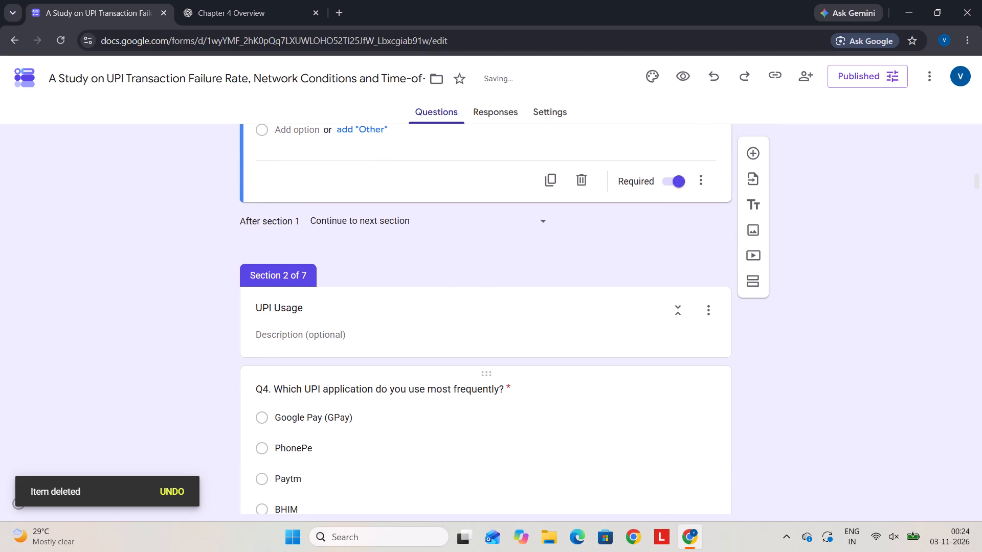
left_click(285, 309)
left_click(270, 235)
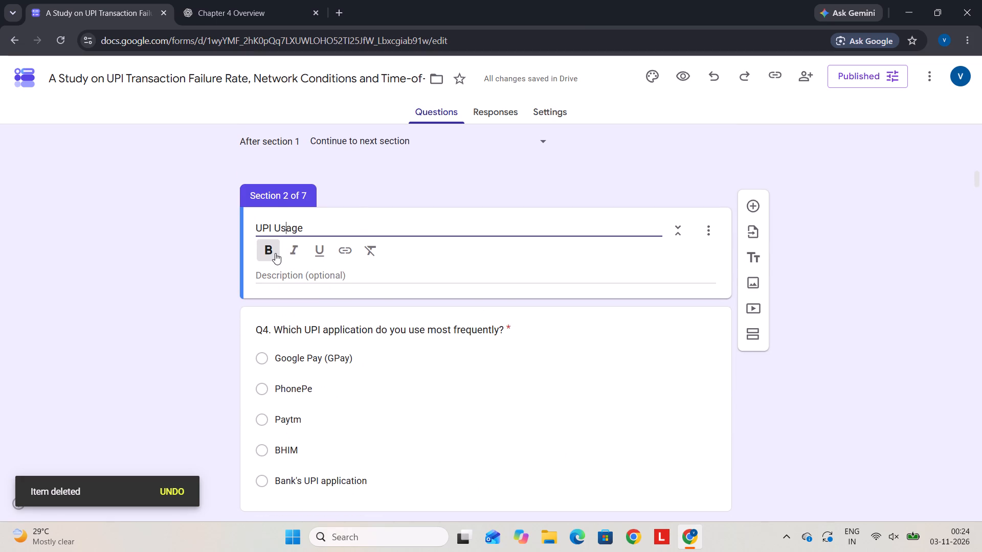
left_click(275, 253)
left_click(275, 253)
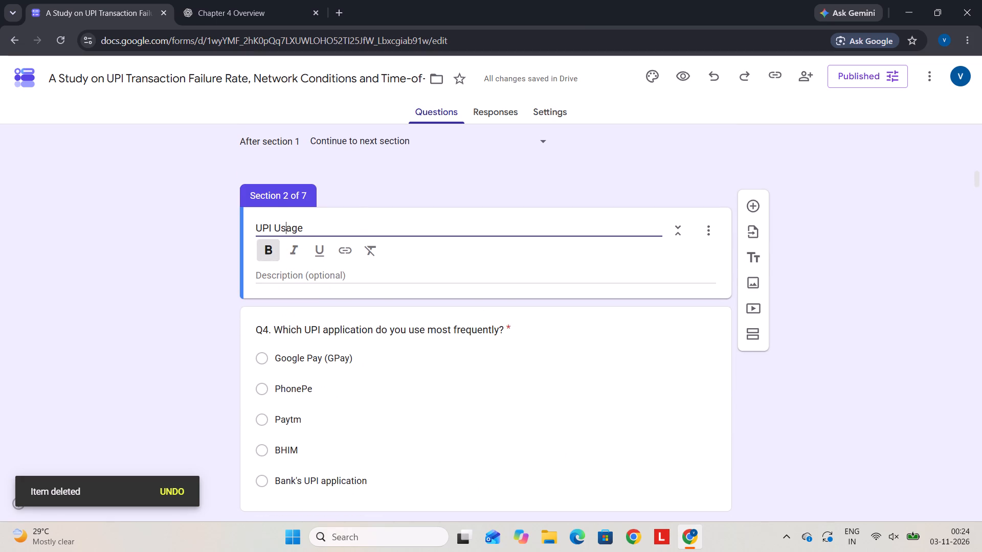
left_click(312, 229)
left_click_drag(312, 229, 220, 230)
left_click(260, 251)
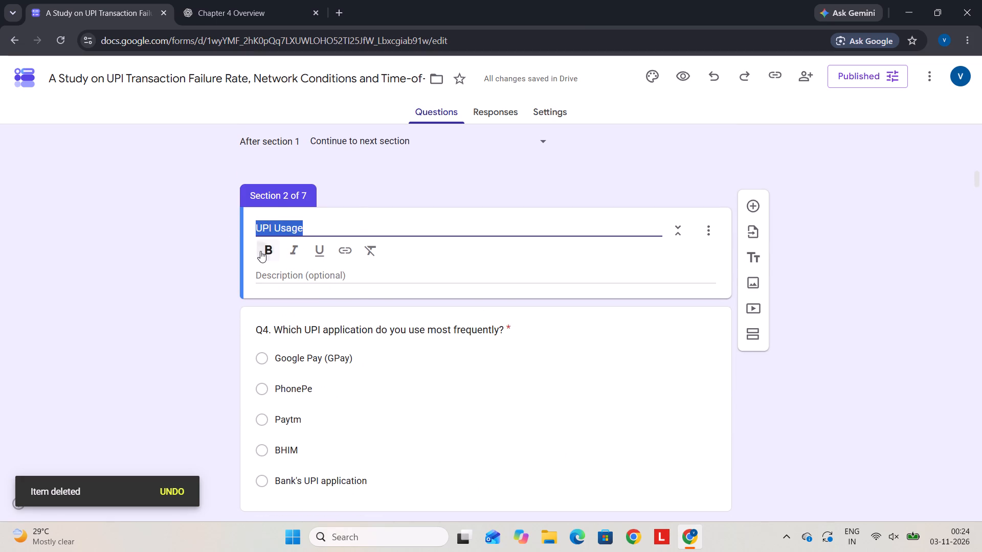
left_click(350, 225)
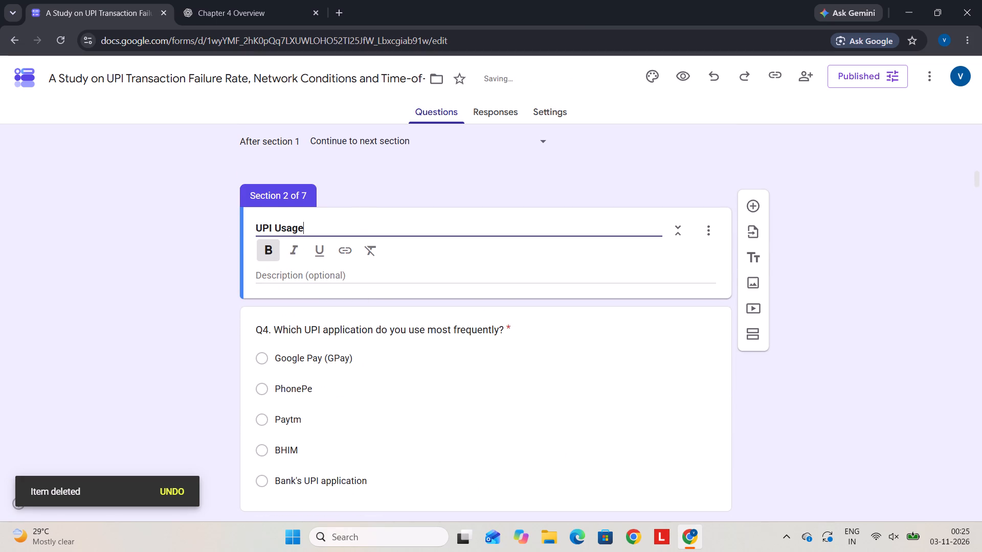
Make the question text of Q4, Q5 and Q6 in the UPI Usage section bold.
scroll(349, 337, "down", 1)
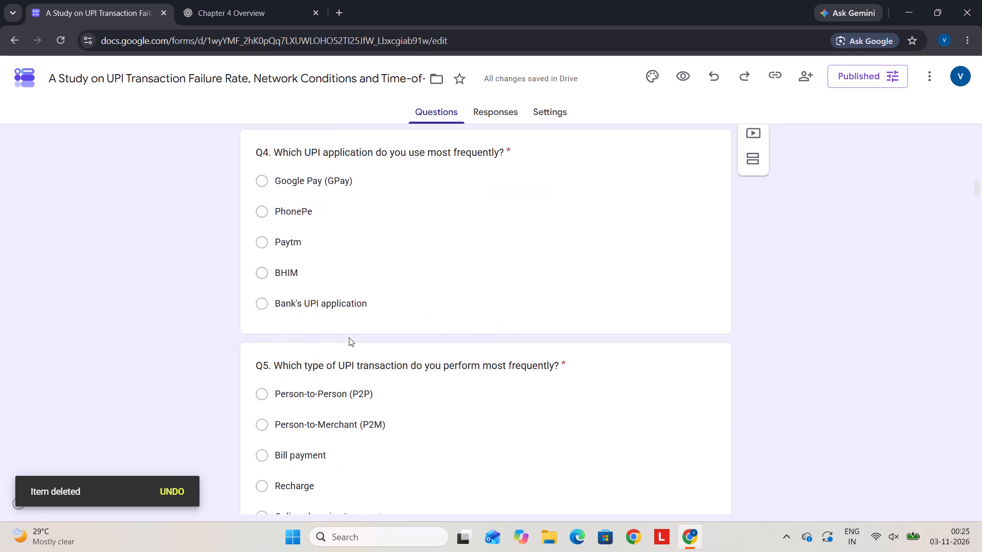
scroll(349, 337, "down", 1)
left_click(295, 150)
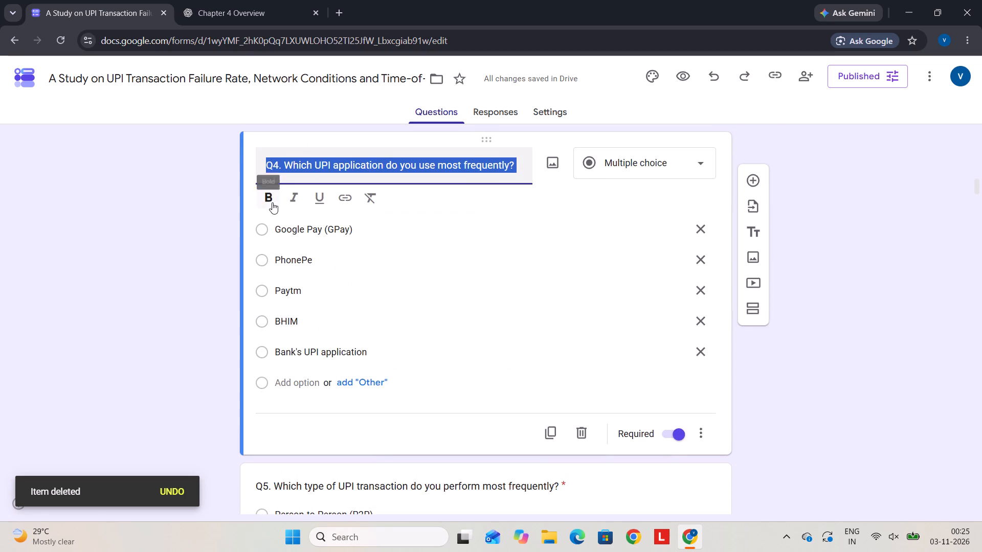
left_click(272, 202)
scroll(272, 202, "down", 3)
left_click(300, 272)
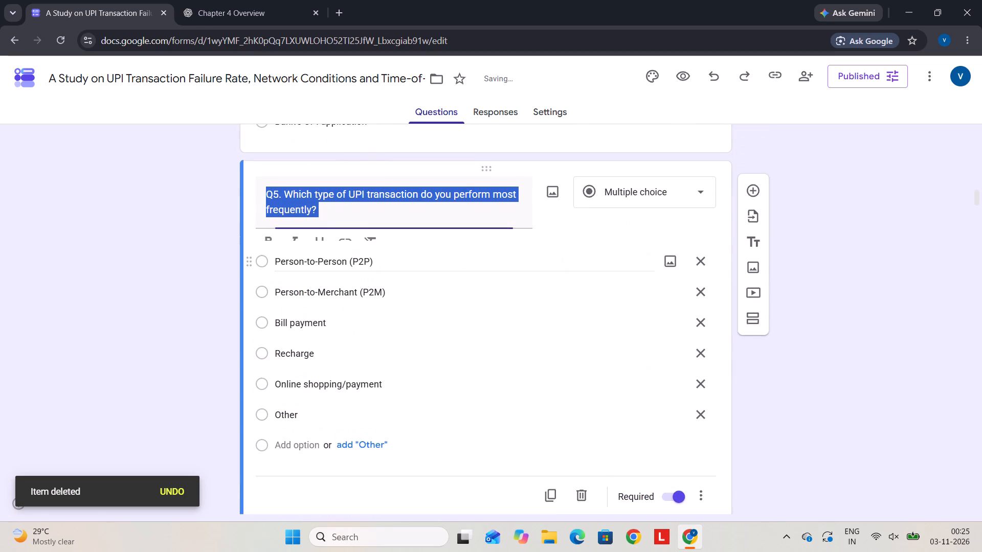
left_click(269, 234)
scroll(269, 234, "down", 3)
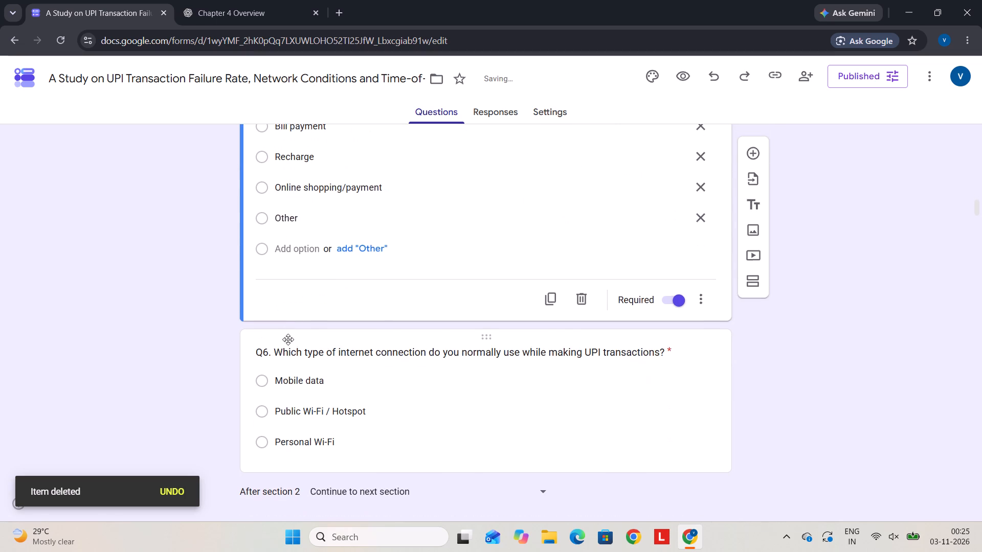
left_click(297, 357)
left_click(274, 308)
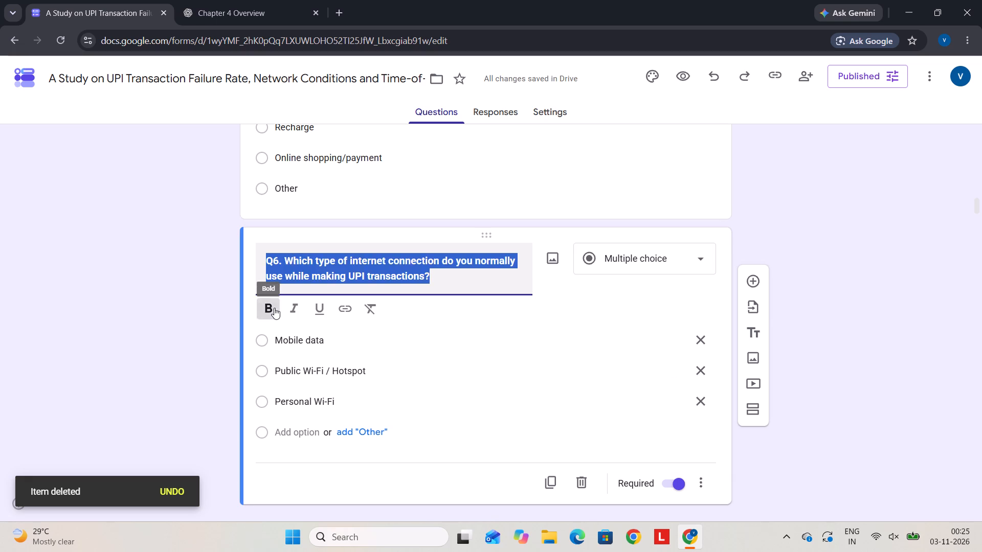
Make the section 3 title "Time-of-Day Pattern" bold.
scroll(274, 308, "down", 6)
scroll(276, 188, "up", 1)
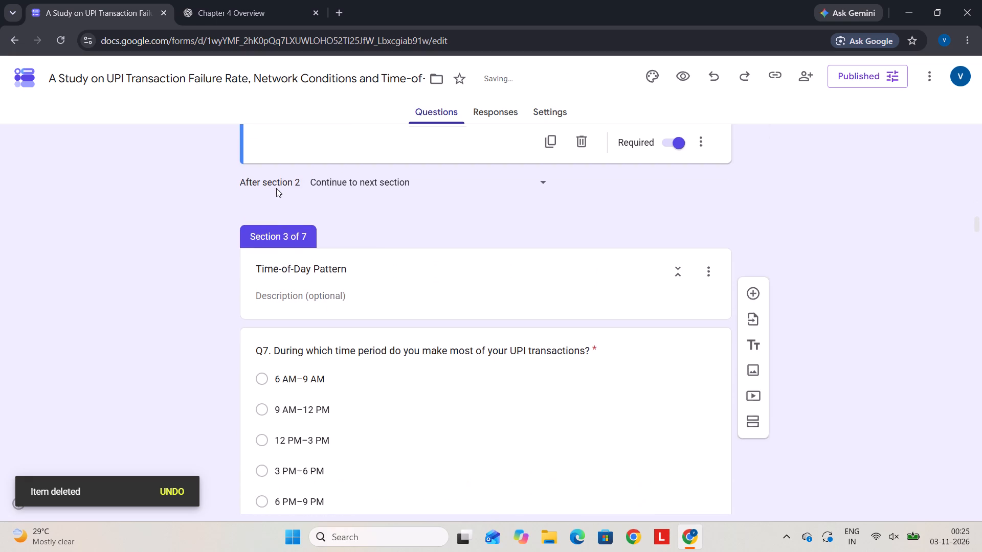
scroll(276, 188, "up", 1)
left_click(308, 278)
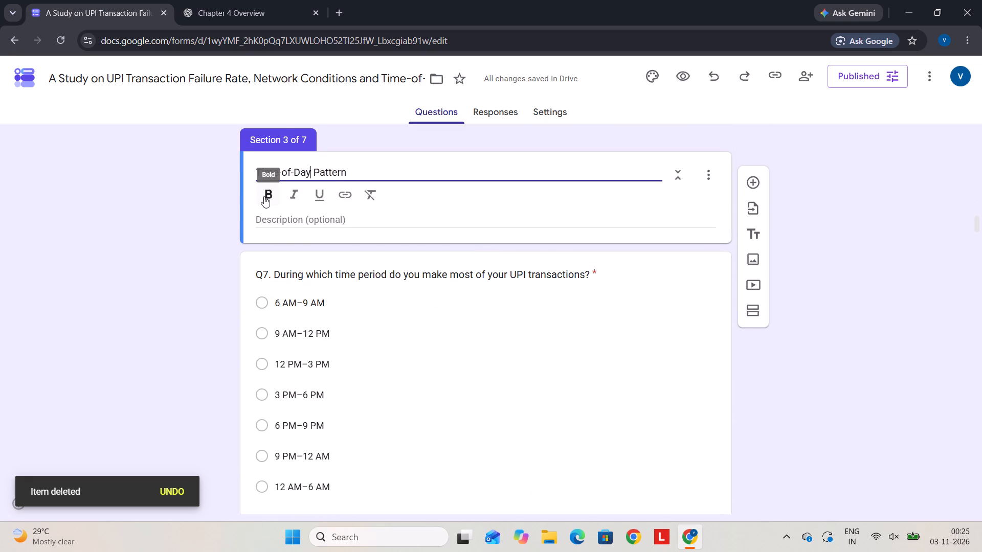
left_click(264, 197)
triple_click(352, 167)
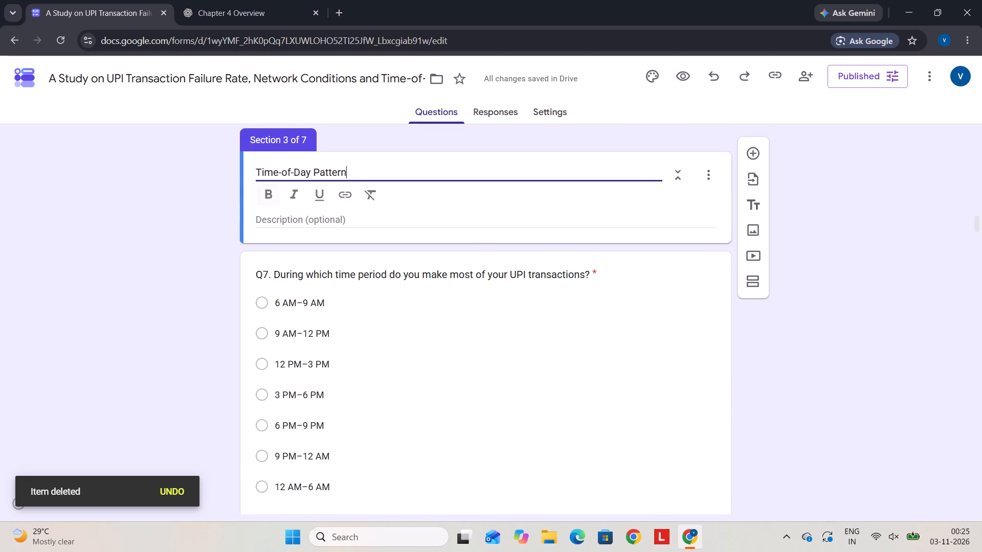
left_click(271, 191)
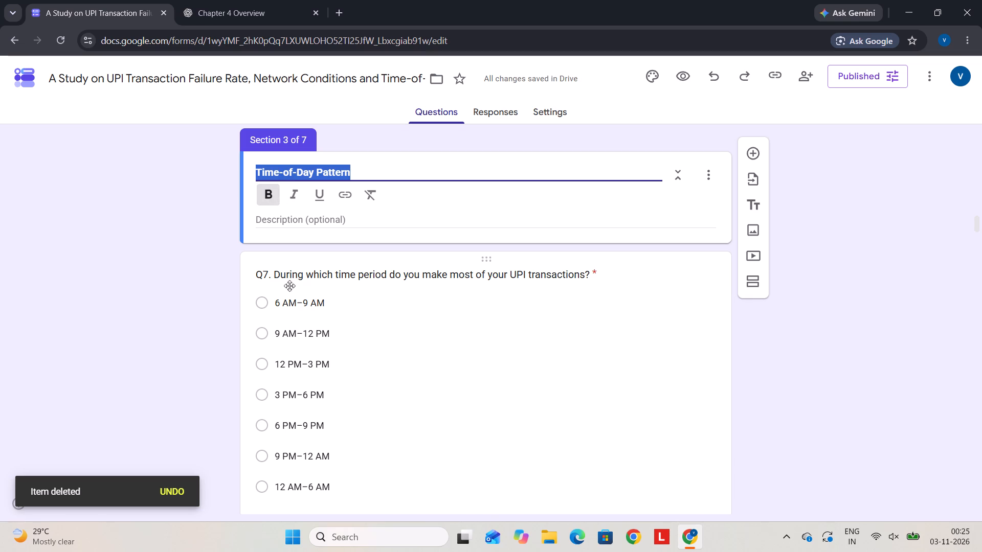
Make the question text of Q7 and Q8 in the Time-of-Day Pattern section bold.
left_click(281, 282)
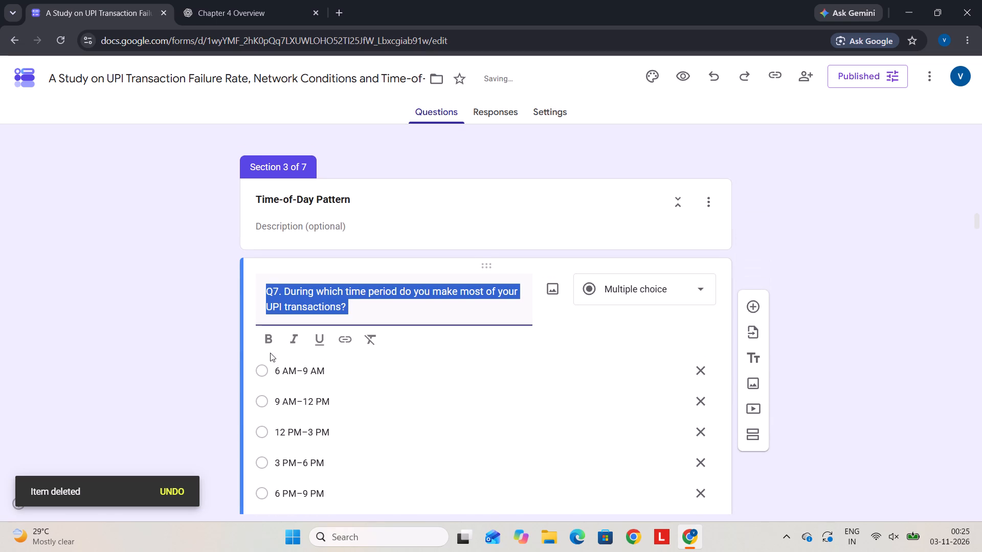
left_click(269, 344)
scroll(269, 344, "down", 5)
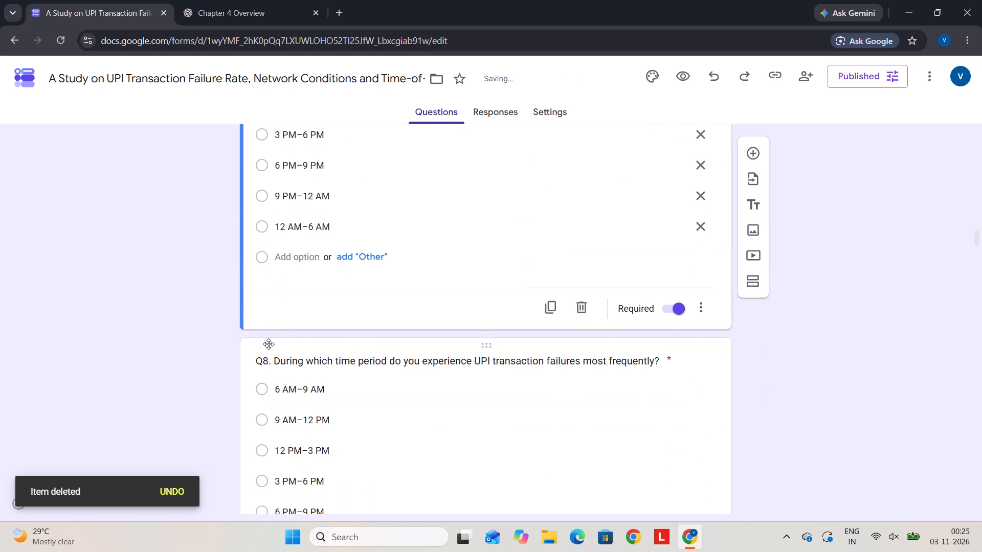
left_click(273, 362)
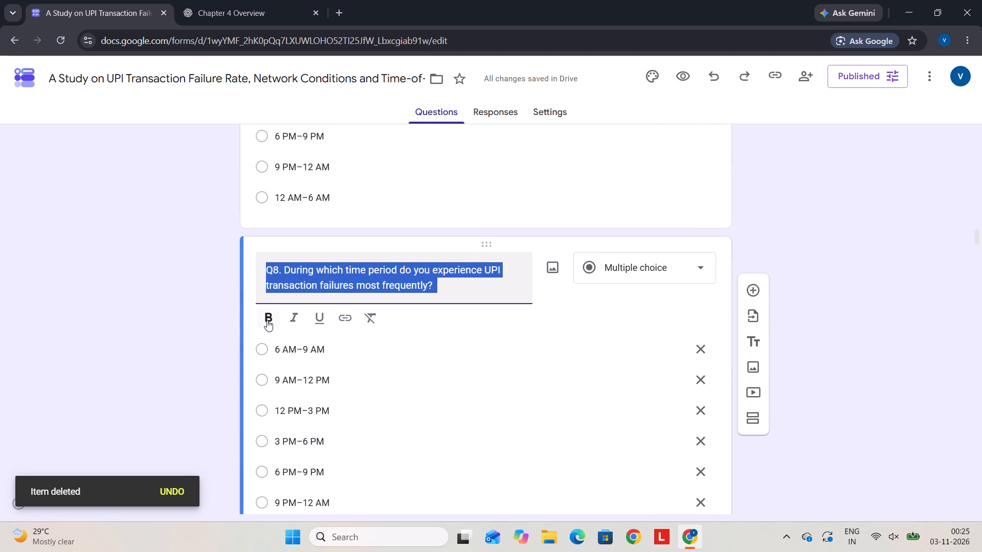
left_click(267, 320)
Renumber the question about delays or failures during peak usage periods as Q10 and make its whole text bold.
scroll(267, 320, "down", 8)
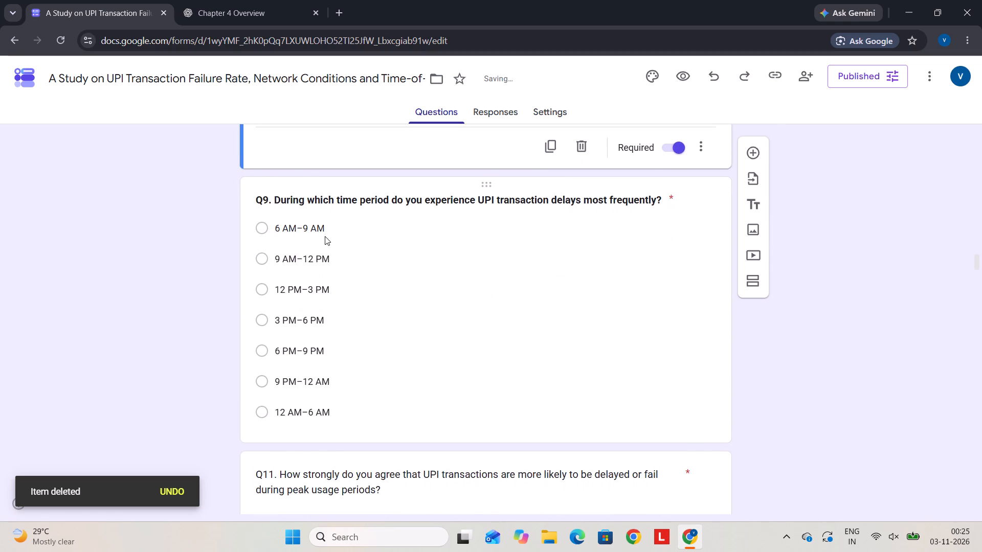
scroll(325, 236, "down", 4)
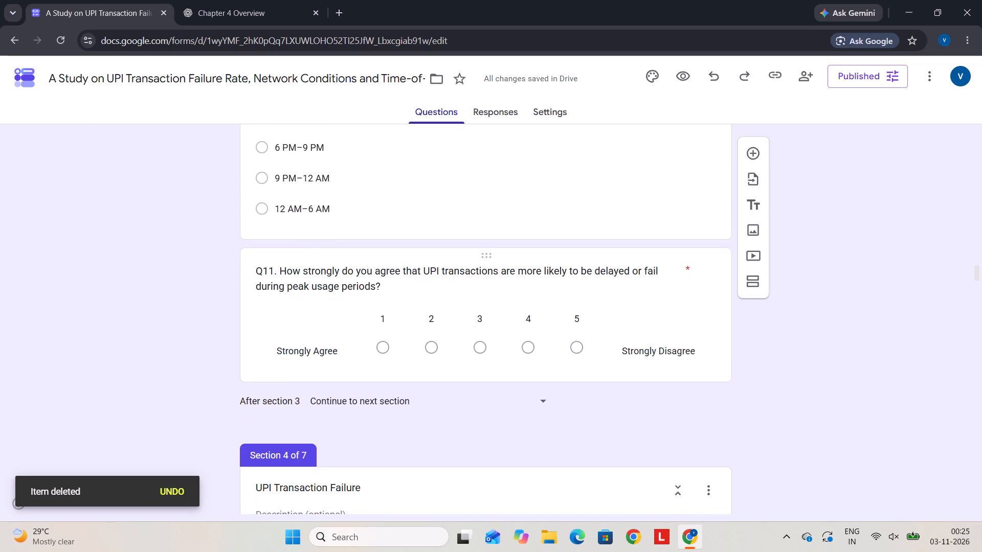
left_click(272, 268)
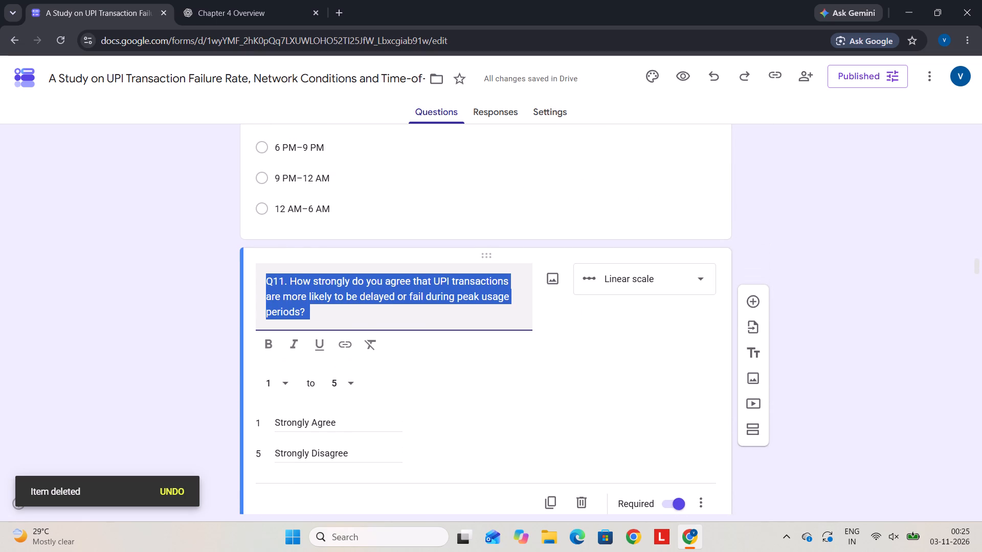
left_click(283, 278)
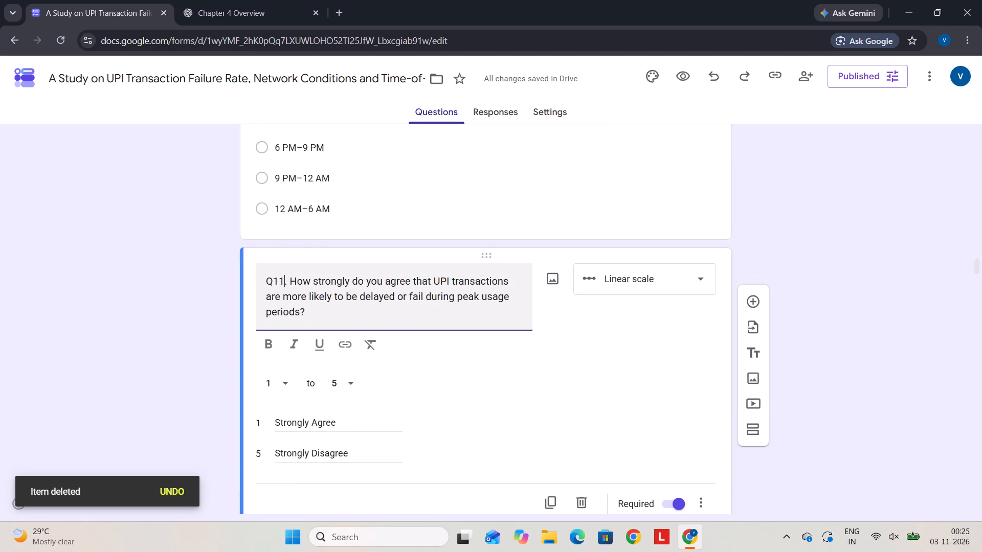
key("BackSpace")
key("0")
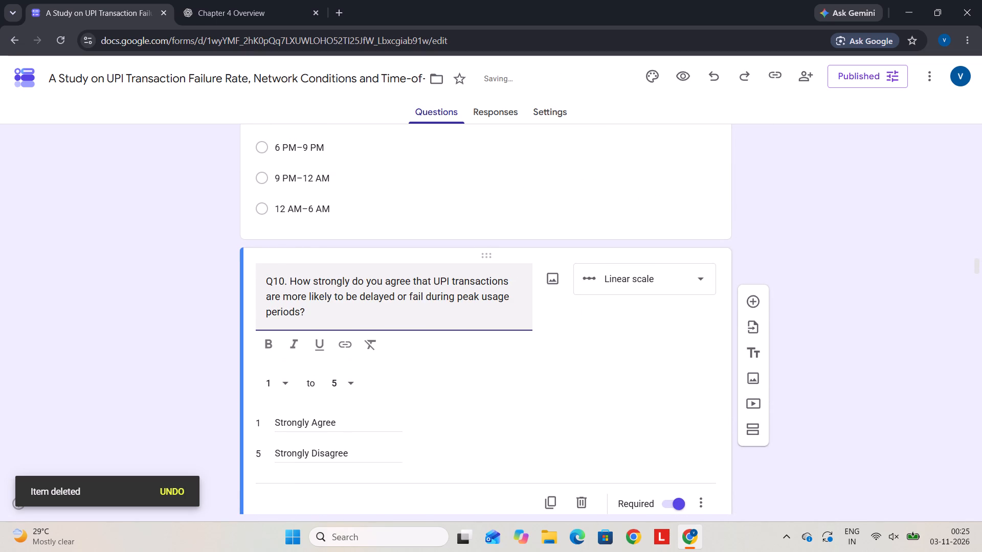
left_click(283, 278)
double_click(299, 297)
left_click_drag(323, 315, 235, 251)
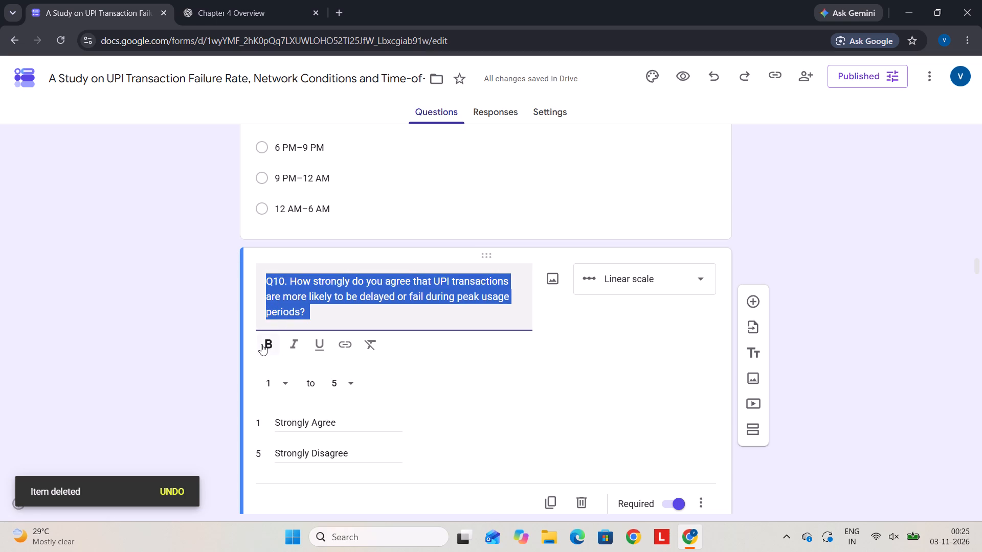
left_click(261, 344)
Make the Section 4 title "UPI Transaction Failure" bold.
scroll(261, 344, "down", 3)
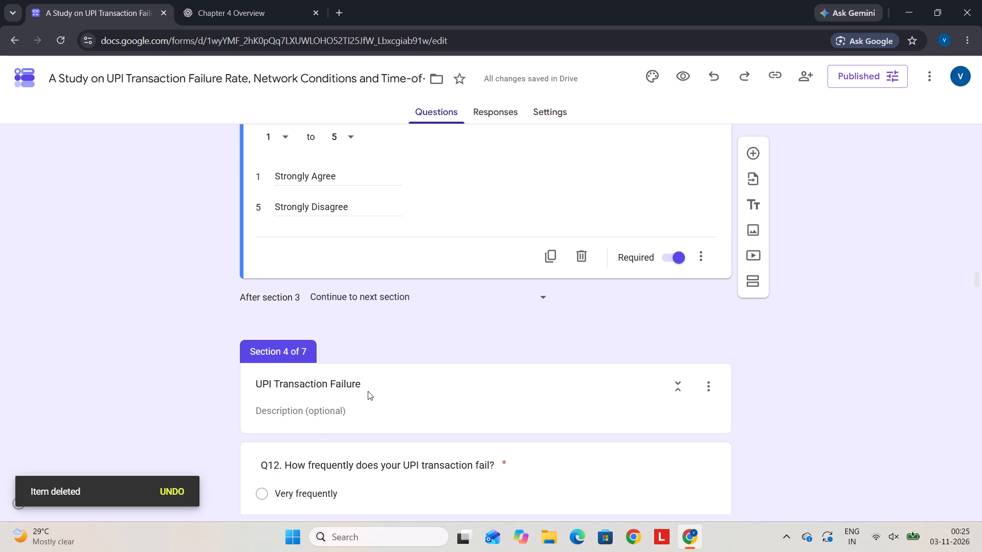
left_click(375, 371)
left_click_drag(362, 240, 249, 221)
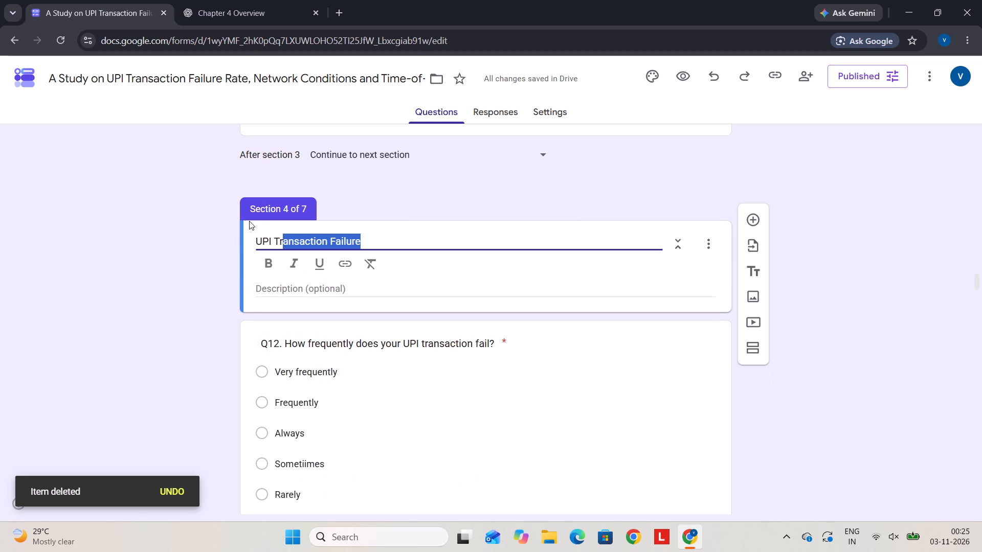
left_click_drag(249, 221, 228, 227)
left_click(263, 262)
Make the question about how frequently UPI transactions fail bold and renumber it as Q11.
scroll(263, 262, "right", 1)
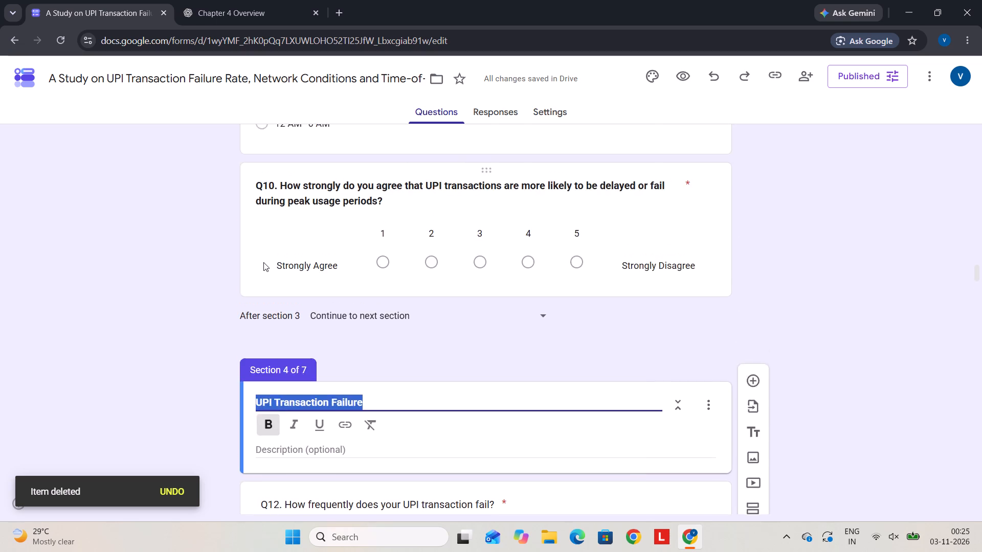
scroll(263, 262, "right", 1)
left_click(306, 293)
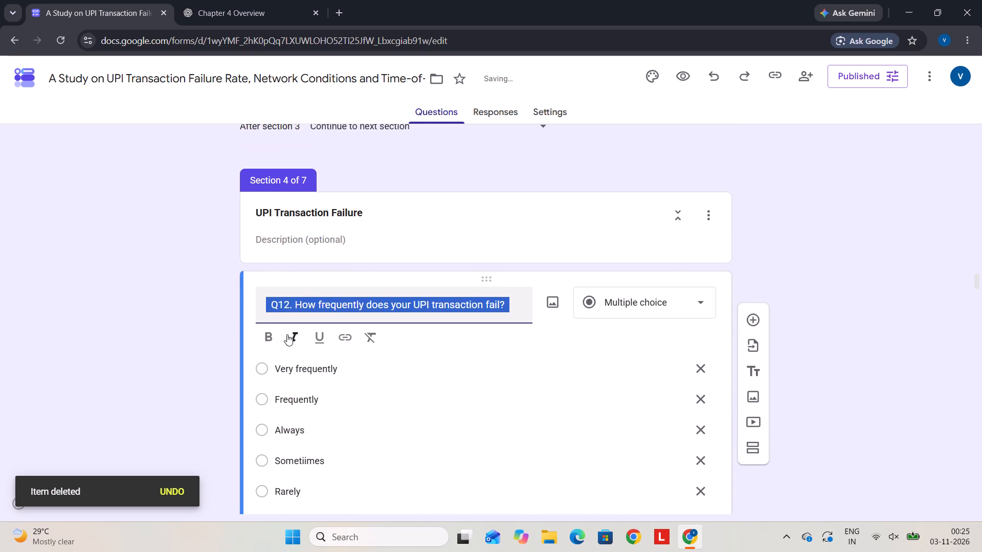
left_click(274, 339)
left_click(290, 309)
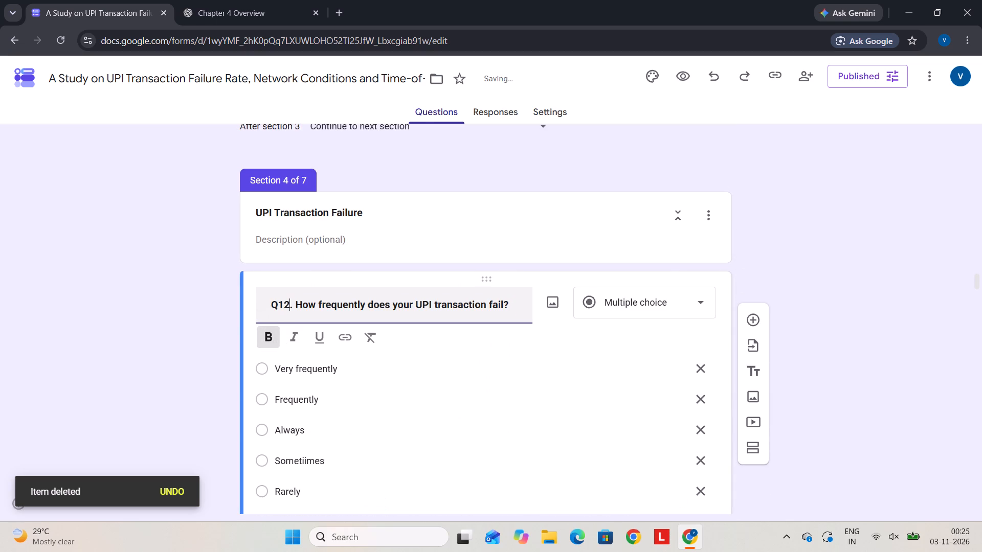
key("BackSpace")
key("1")
Make the question about the approximate number of transaction failures in a typical month bold and renumber it as Q12.
scroll(290, 309, "down", 2)
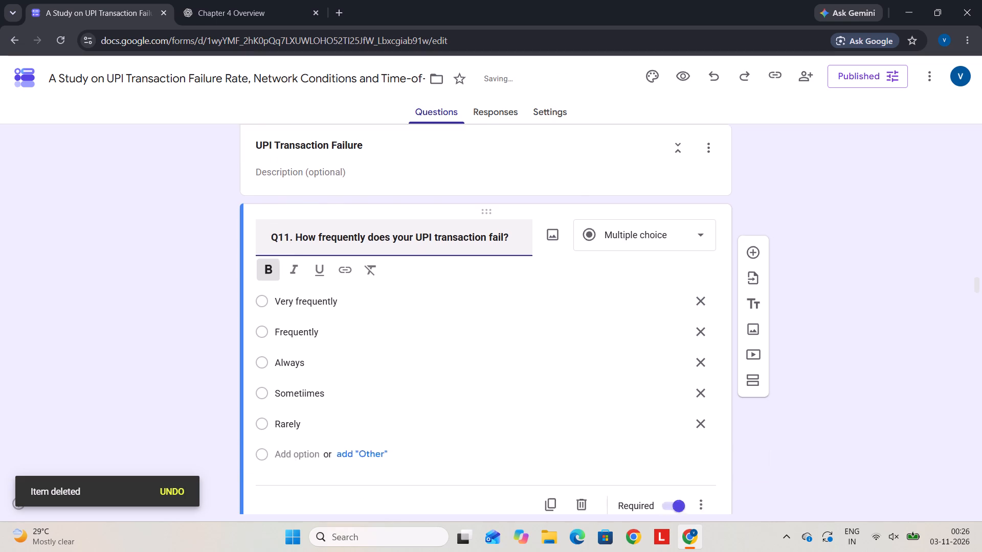
scroll(290, 309, "down", 5)
left_click(273, 198)
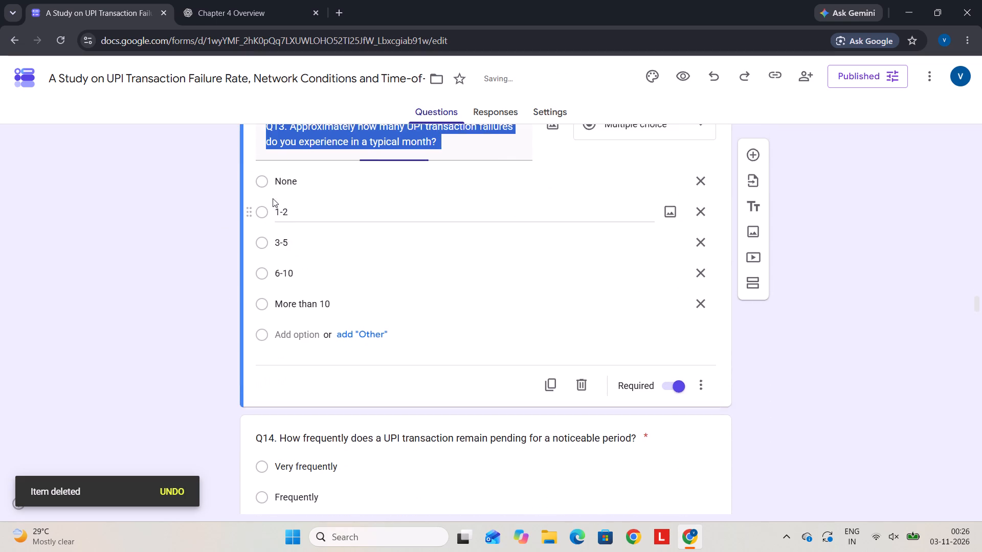
left_click(266, 174)
left_click(284, 125)
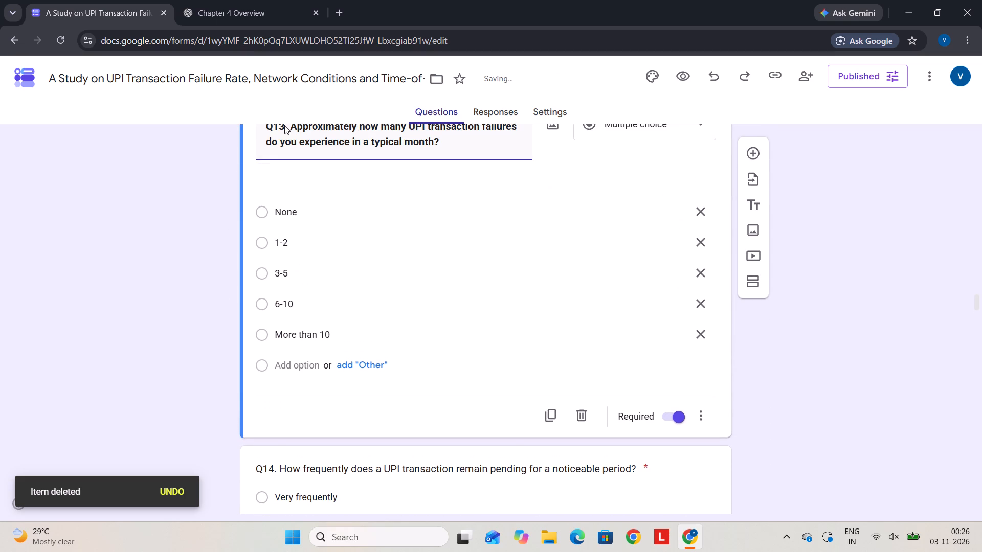
scroll(297, 183, "up", 1)
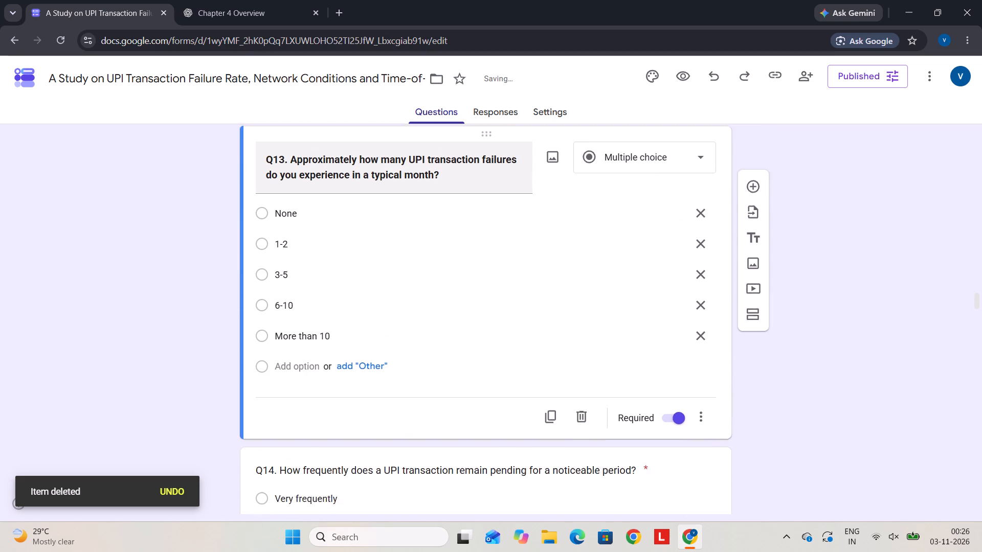
scroll(297, 183, "up", 1)
left_click(283, 185)
left_click(283, 185)
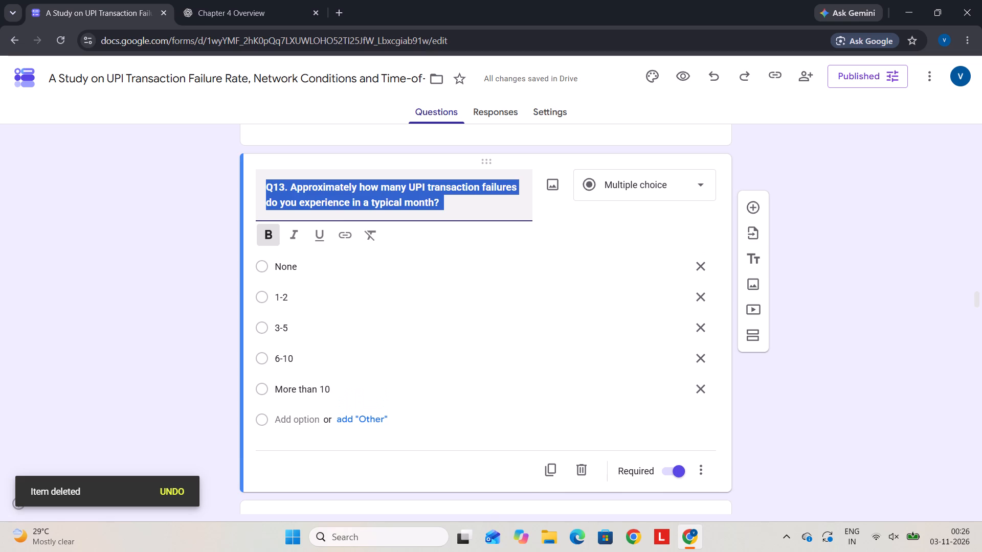
key("BackSpace")
key("2")
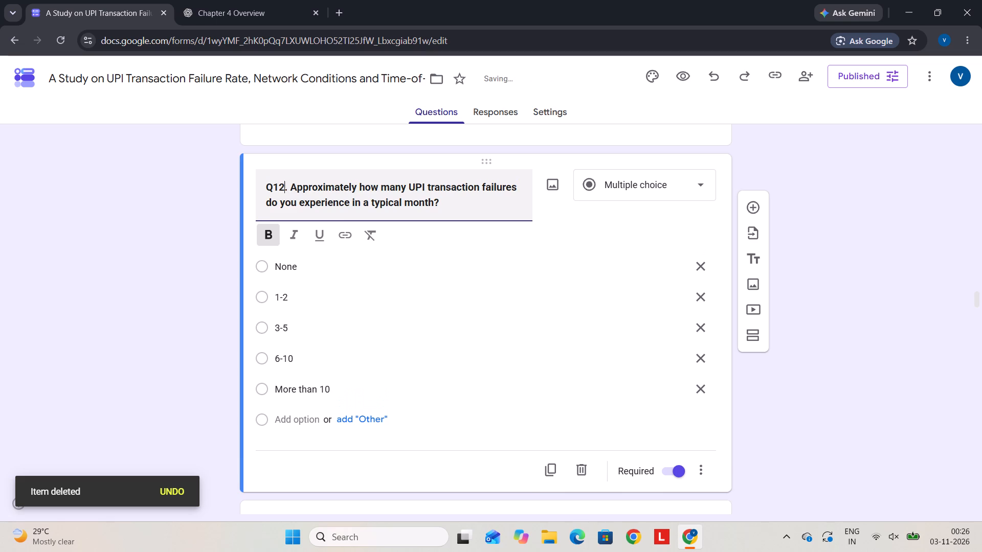
Renumber the question about how frequently a UPI transaction remains pending as Q13 and make its whole text bold.
scroll(324, 275, "down", 4)
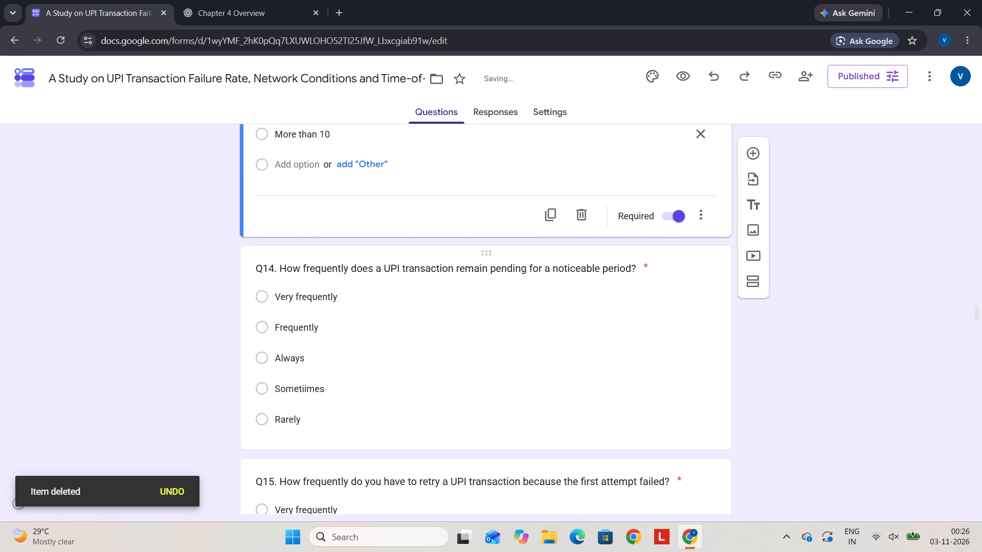
left_click(273, 260)
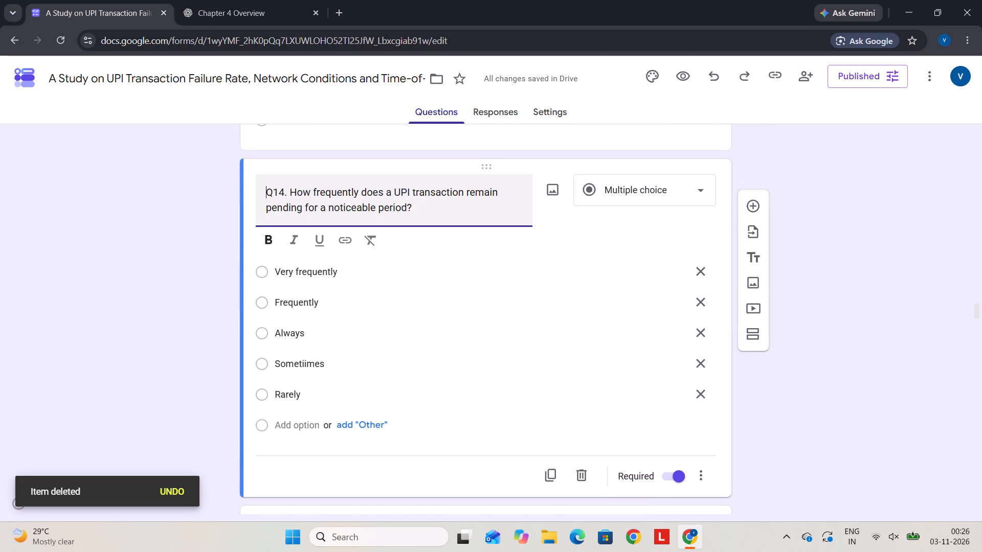
left_click(283, 192)
key("BackSpace")
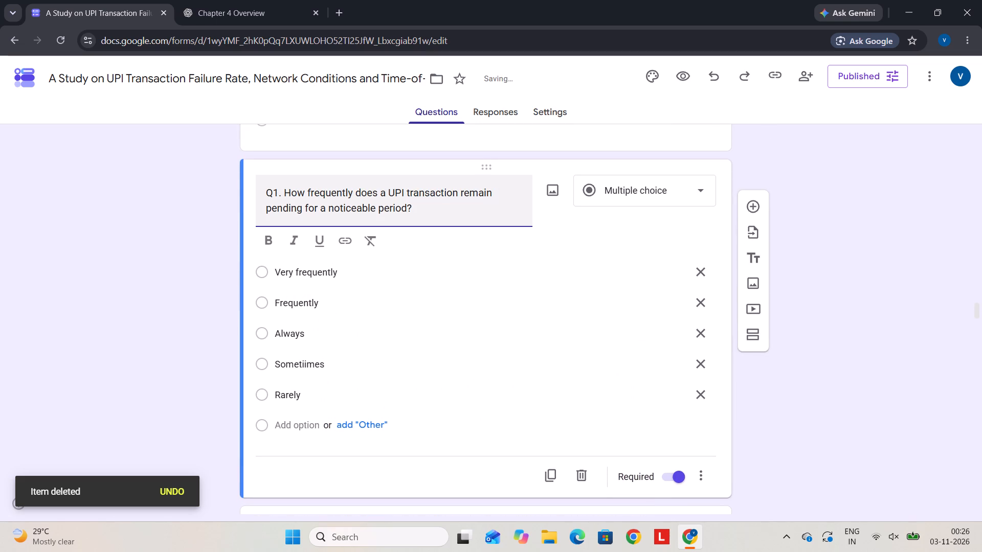
key("3")
left_click_drag(431, 219, 295, 185)
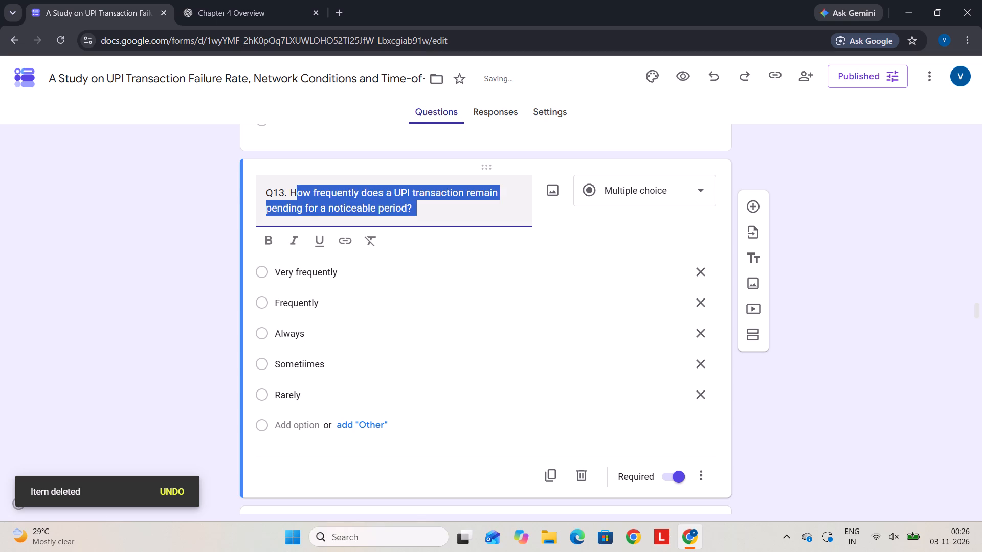
left_click_drag(295, 185, 238, 185)
left_click(270, 236)
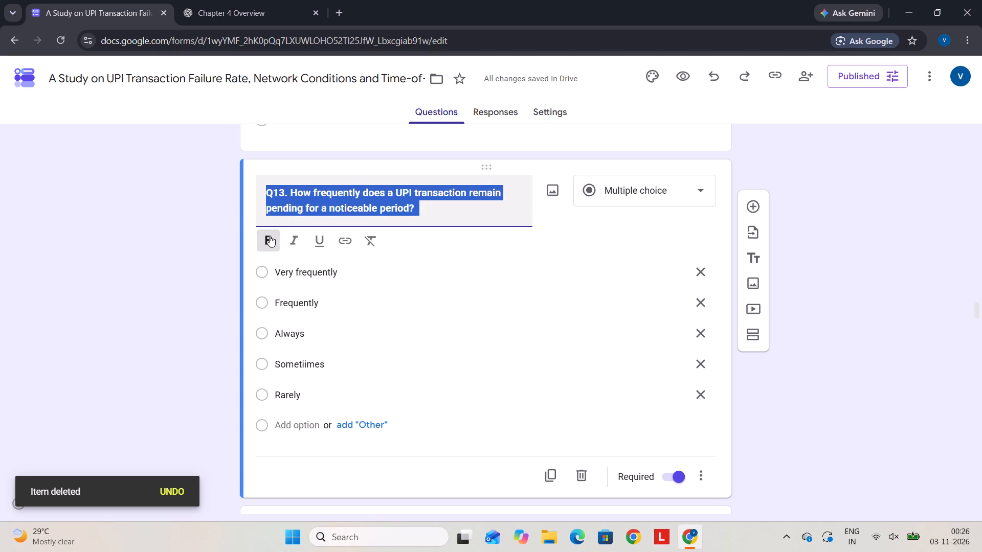
Switch to the ChatGPT conversation to review its recommendations on which survey questions to keep or remove, and return to the form.
scroll(270, 236, "down", 4)
left_click(255, 0)
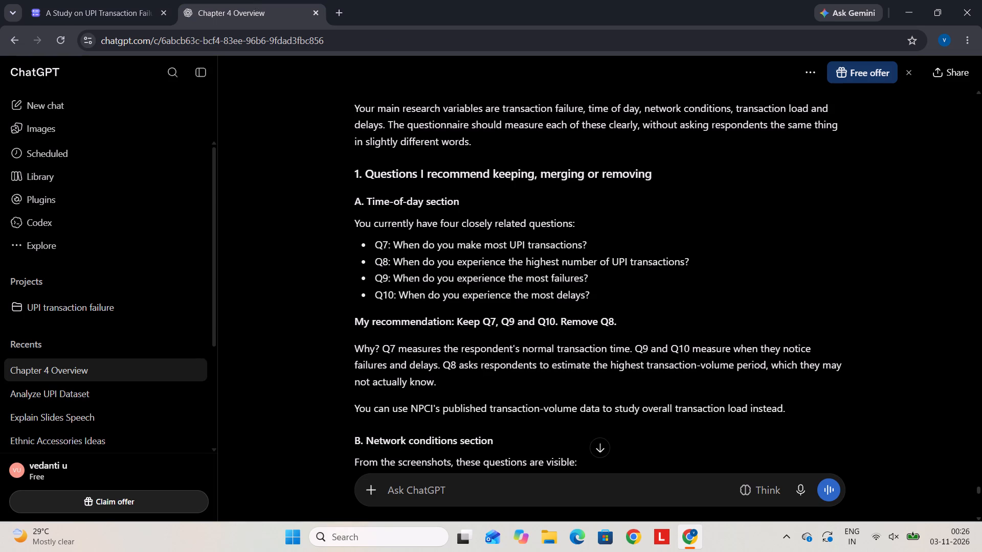
scroll(411, 316, "down", 4)
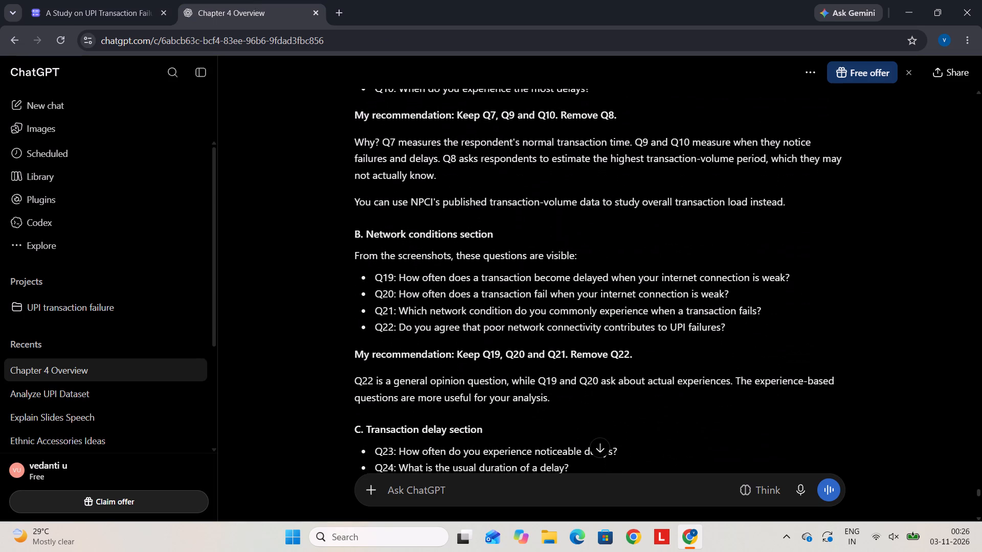
scroll(411, 316, "down", 1)
left_click(155, 0)
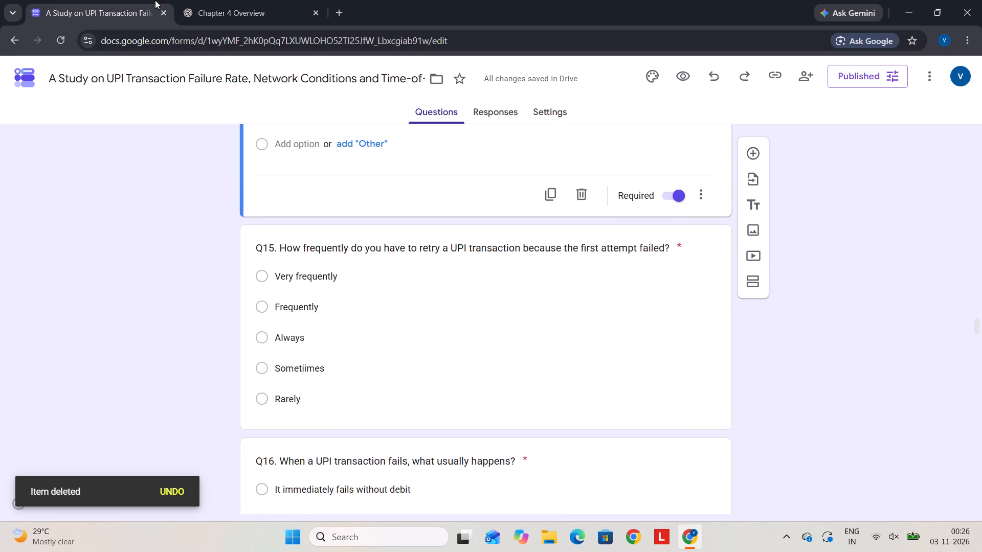
Make the question about retrying a UPI transaction after a failed first attempt bold and renumber it as Q14.
scroll(155, 0, "up", 6)
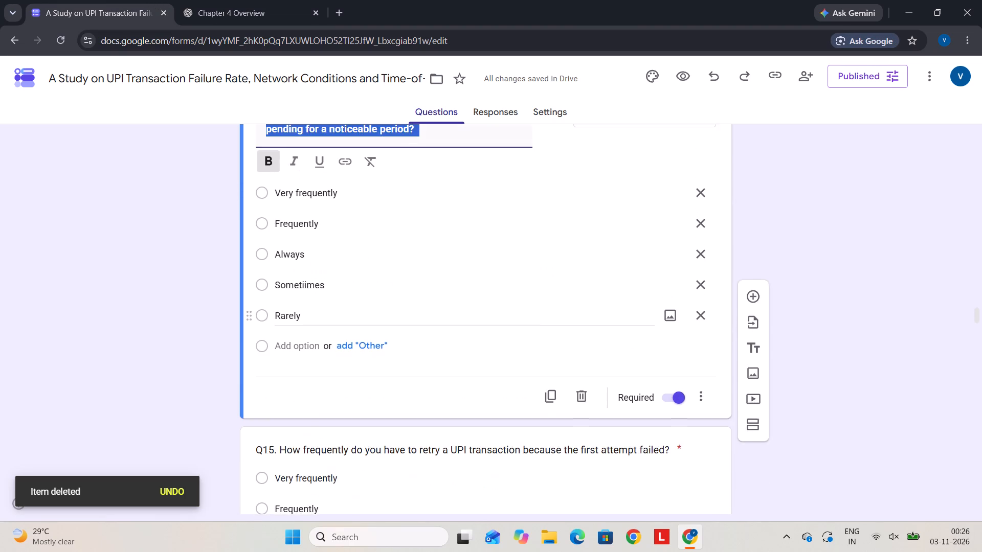
left_click(301, 234)
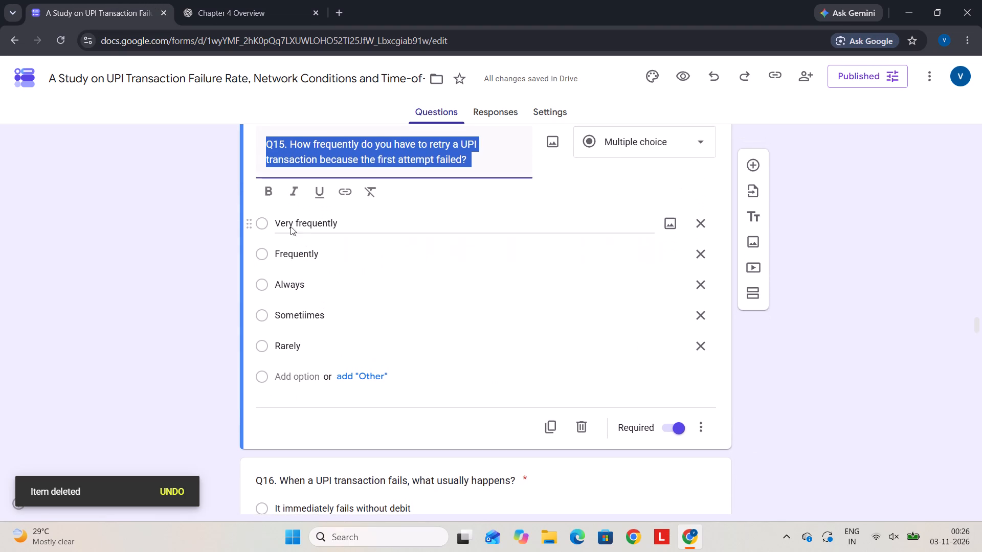
left_click(264, 190)
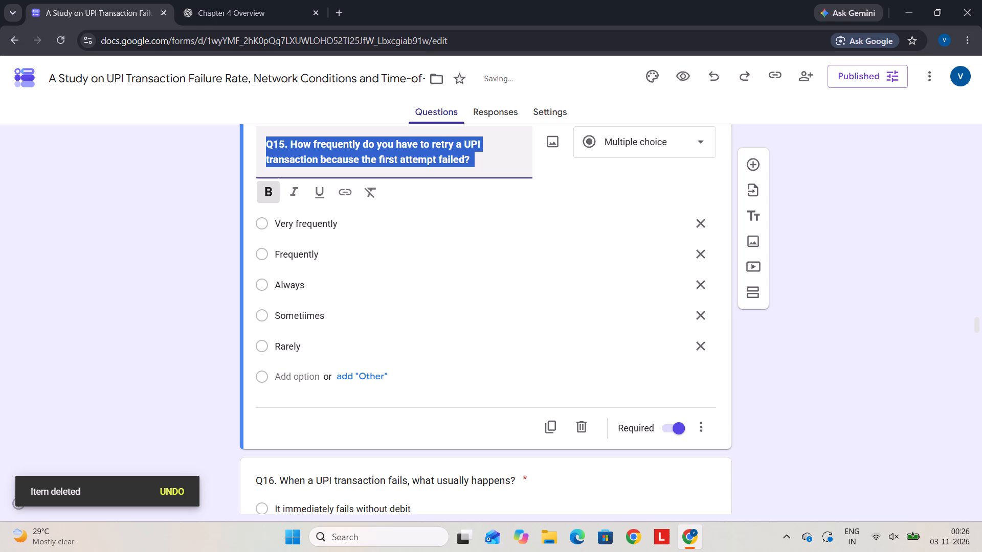
left_click(280, 145)
key("Right")
key("BackSpace")
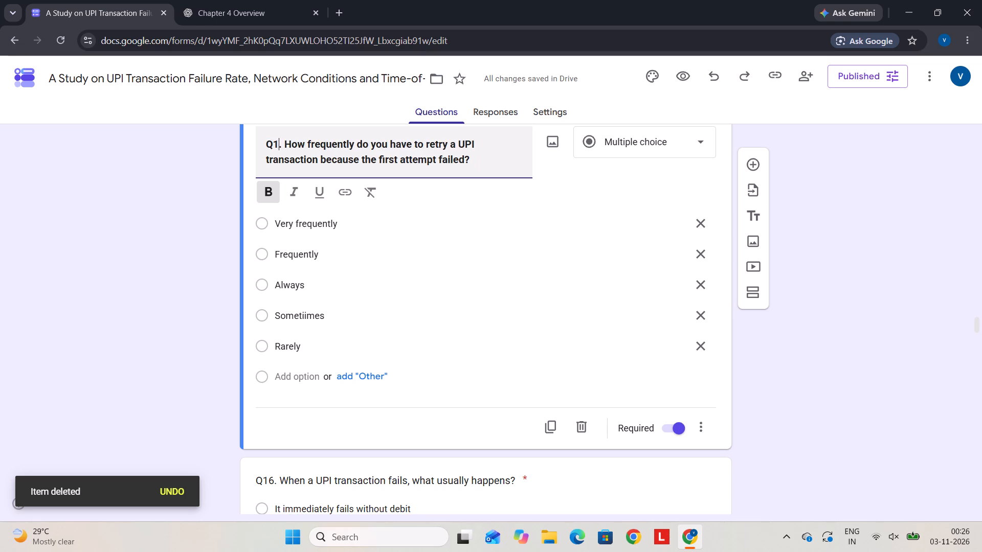
key("4")
Make the question about what usually happens when a UPI transaction fails bold and renumber it as Q15.
scroll(294, 344, "down", 2)
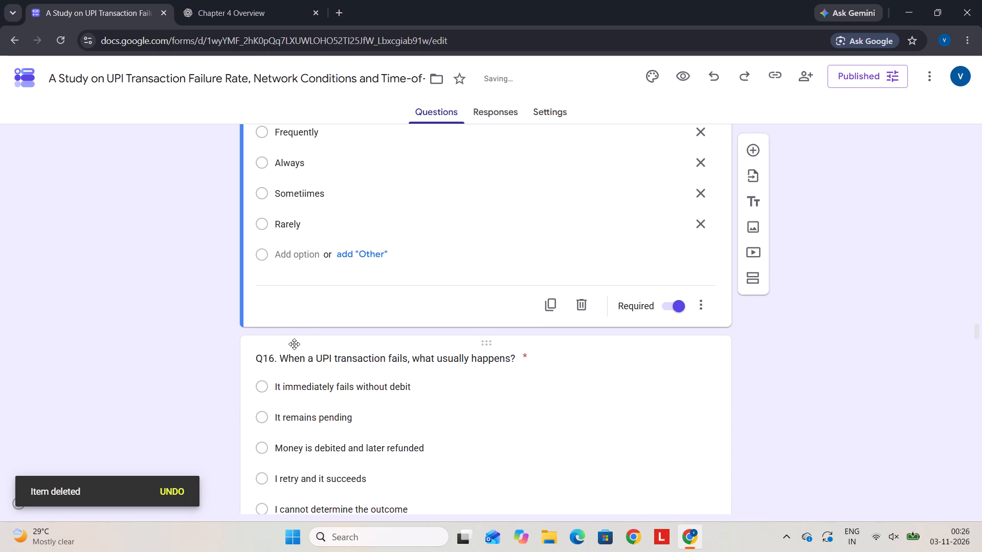
left_click(283, 355)
left_click(273, 326)
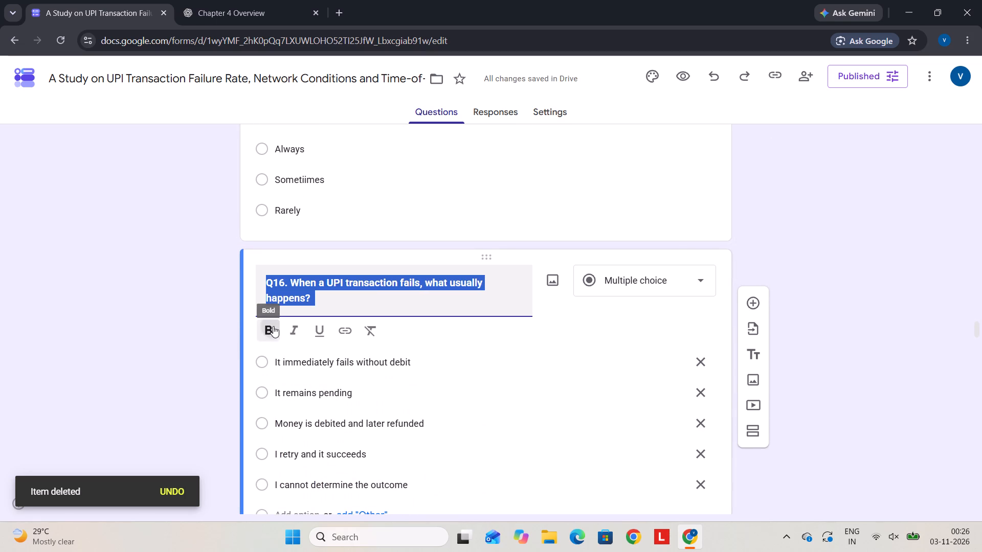
left_click(285, 281)
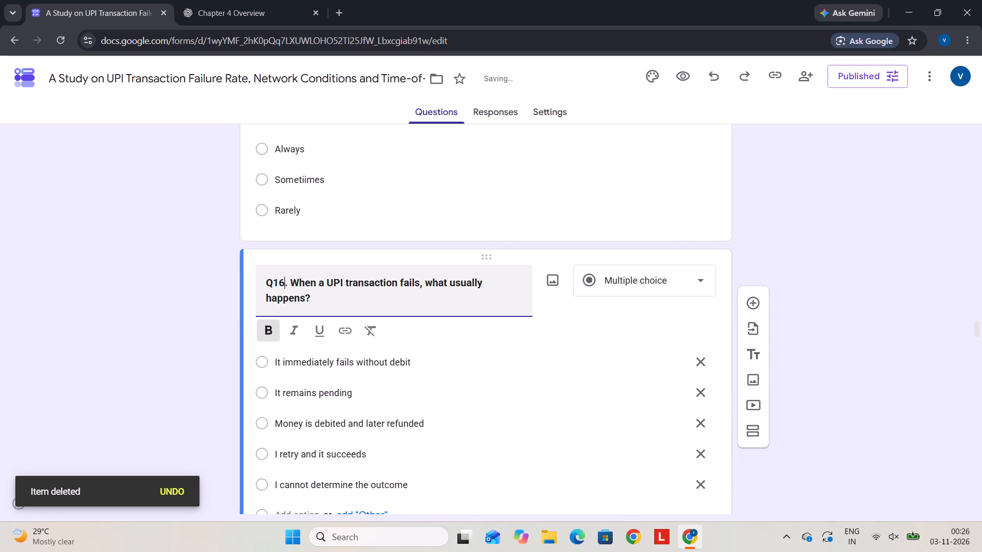
key("BackSpace")
key("5")
Make the Section 5 title "Network Conditions" bold.
scroll(285, 281, "down", 3)
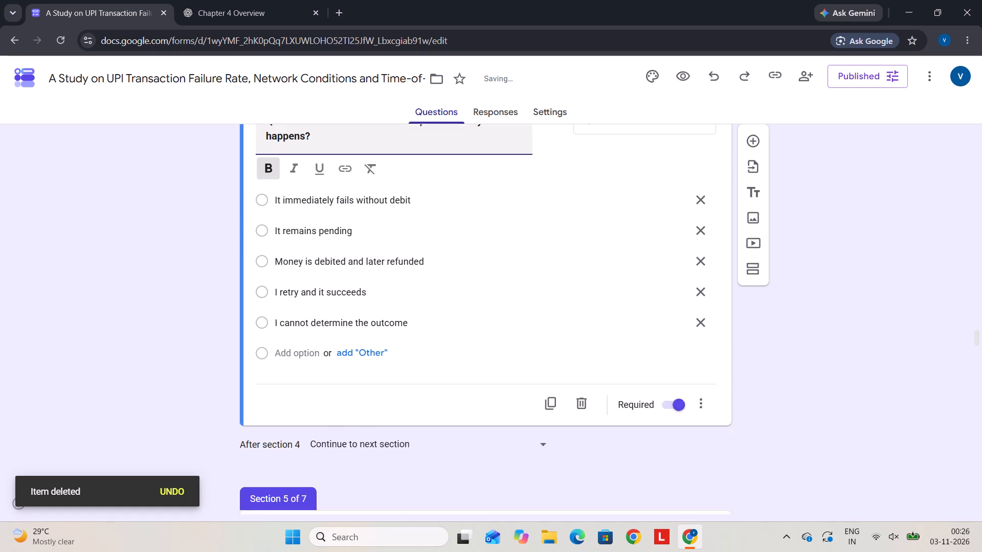
scroll(285, 281, "down", 2)
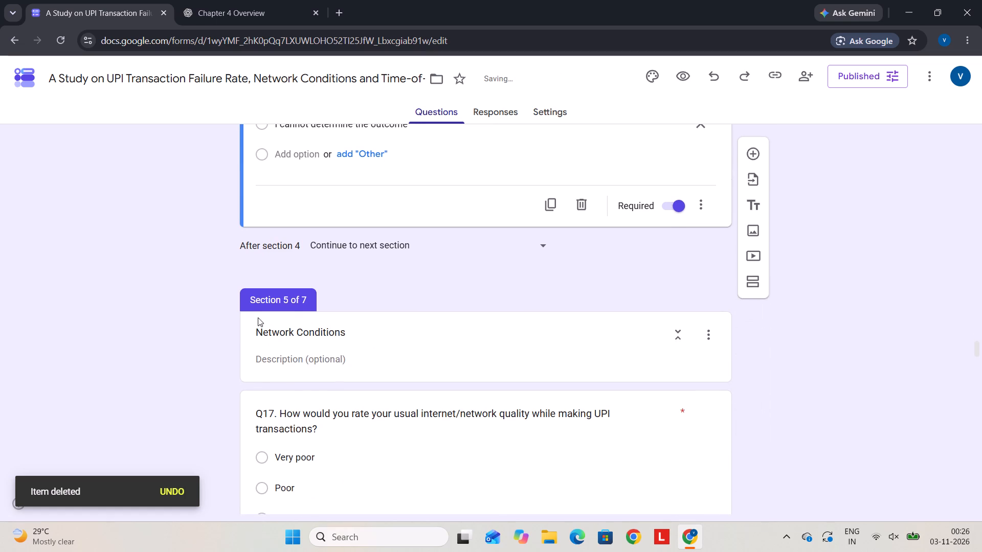
left_click_drag(349, 336, 216, 306)
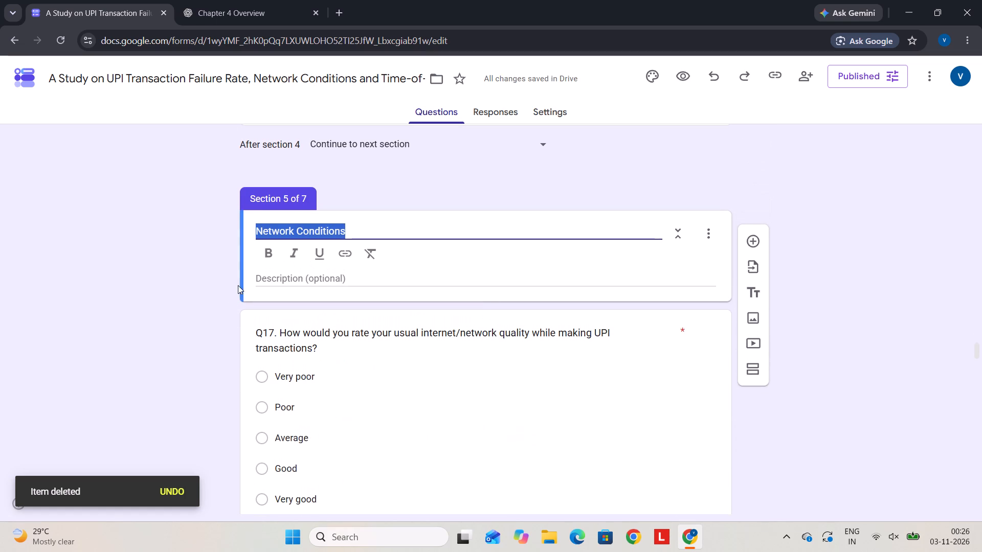
left_click(271, 247)
Make the question rating usual internet/network quality during UPI transactions bold and renumber it as Q16.
left_click(275, 333)
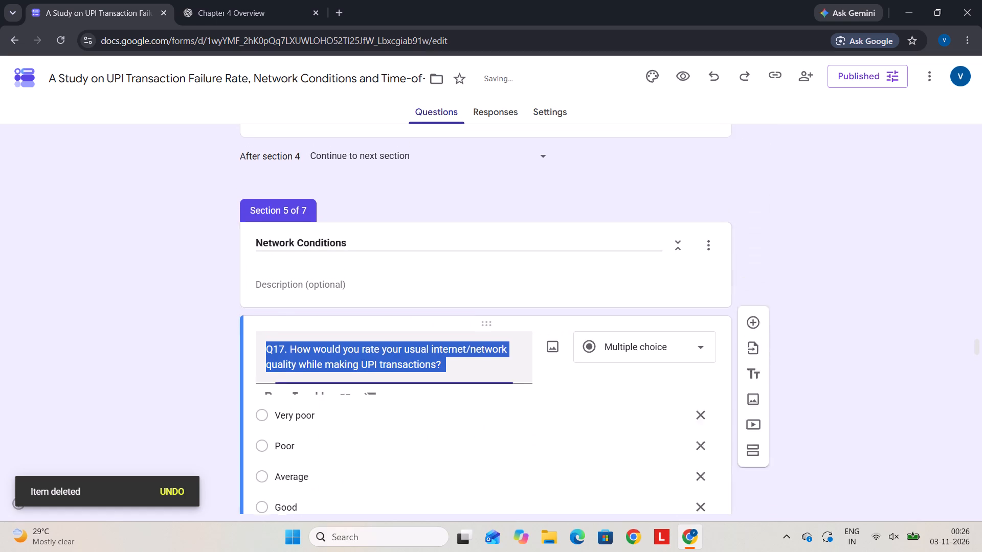
left_click(274, 406)
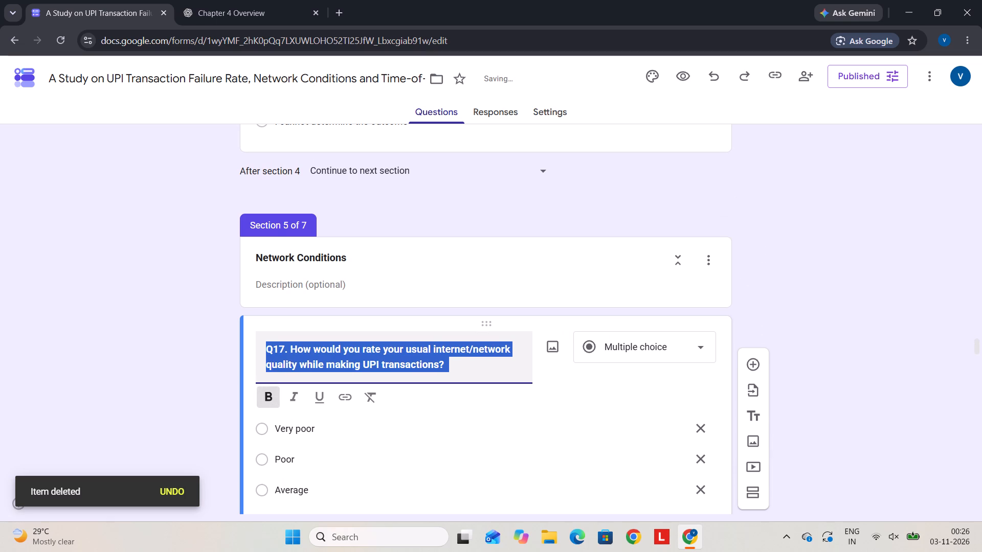
left_click(287, 343)
key("Left")
key("BackSpace")
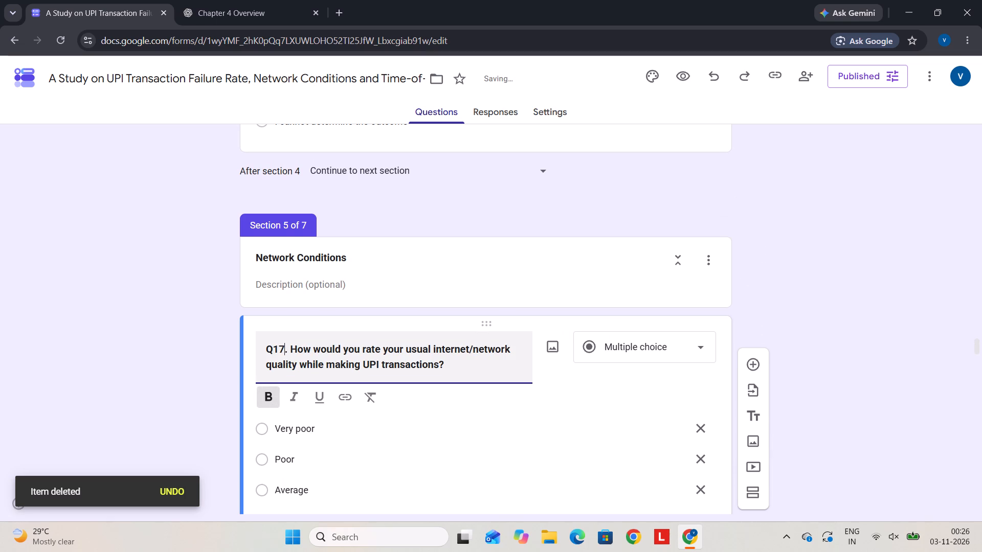
key("6")
Make the question about weak or unstable network connectivity during UPI transactions bold and renumber it as Q17.
scroll(287, 343, "down", 5)
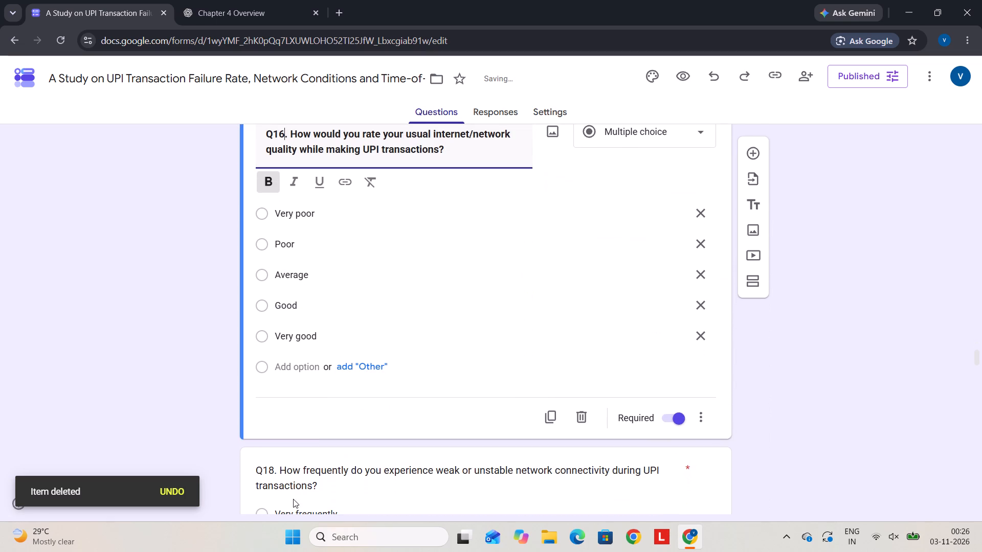
left_click(293, 472)
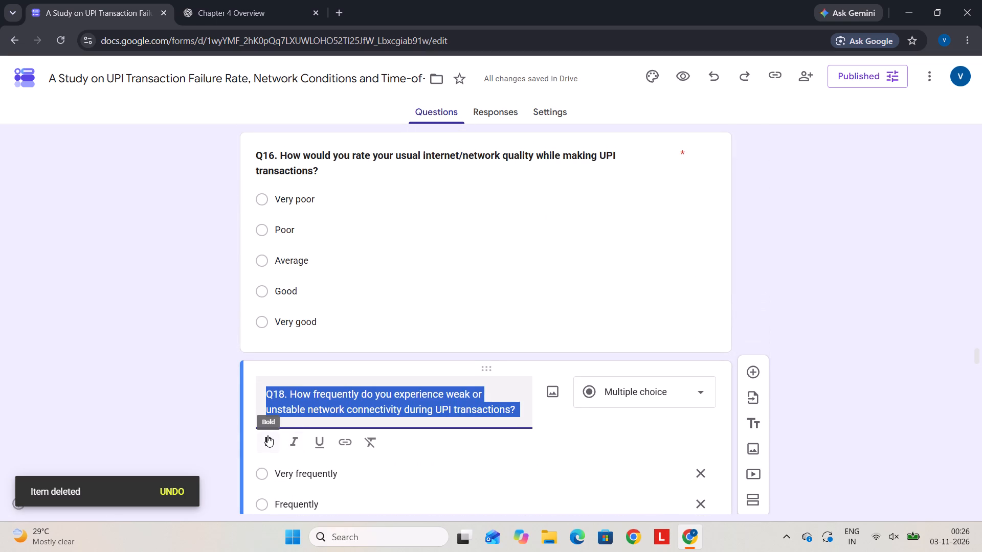
left_click(267, 435)
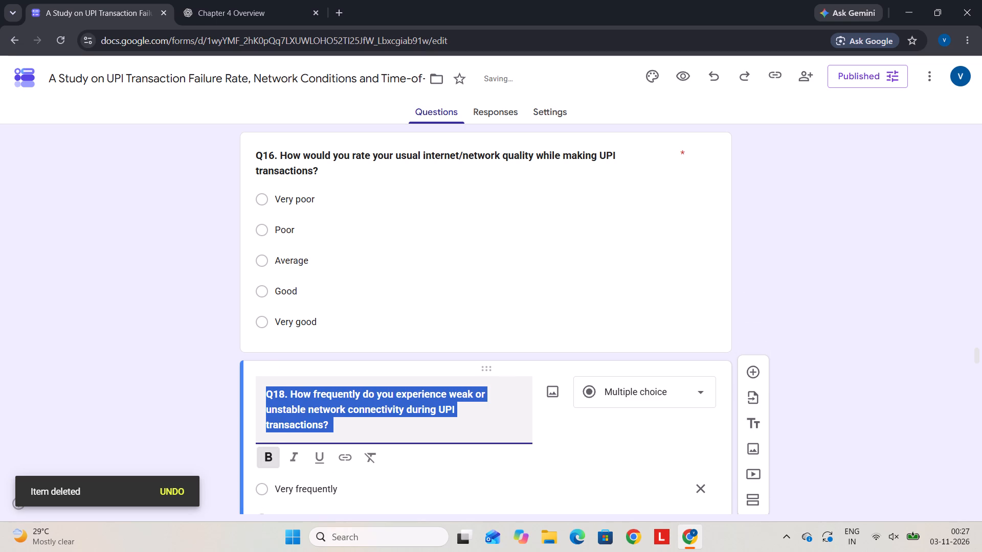
left_click(283, 393)
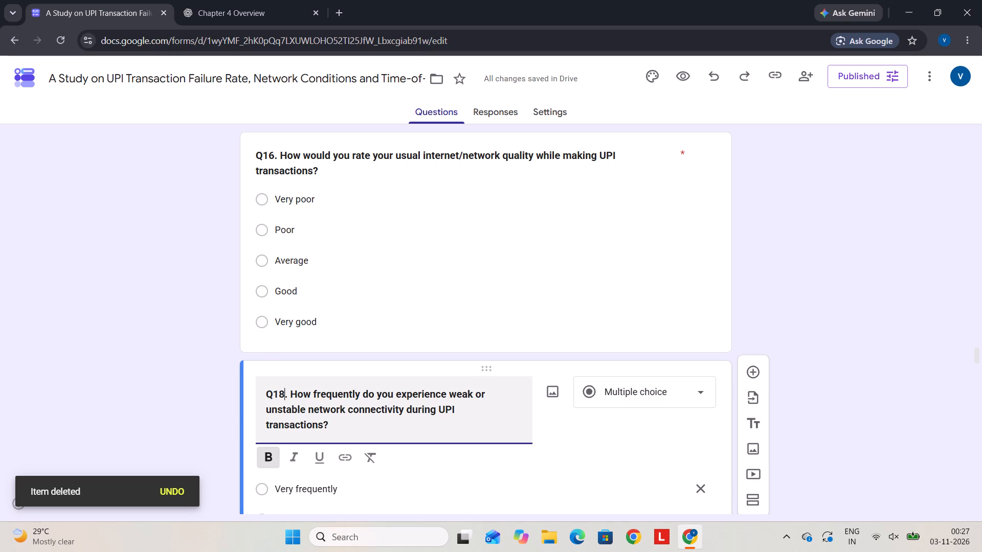
key("BackSpace")
key("7")
Make the question about transactions becoming delayed when the internet connection is weak bold and renumber it as Q18.
scroll(283, 393, "down", 6)
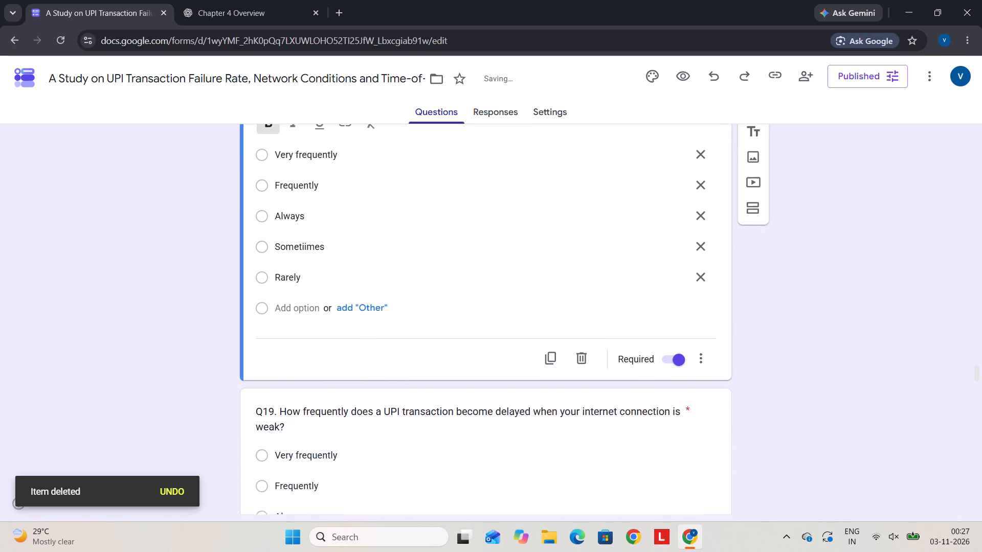
scroll(283, 393, "down", 1)
left_click(279, 403)
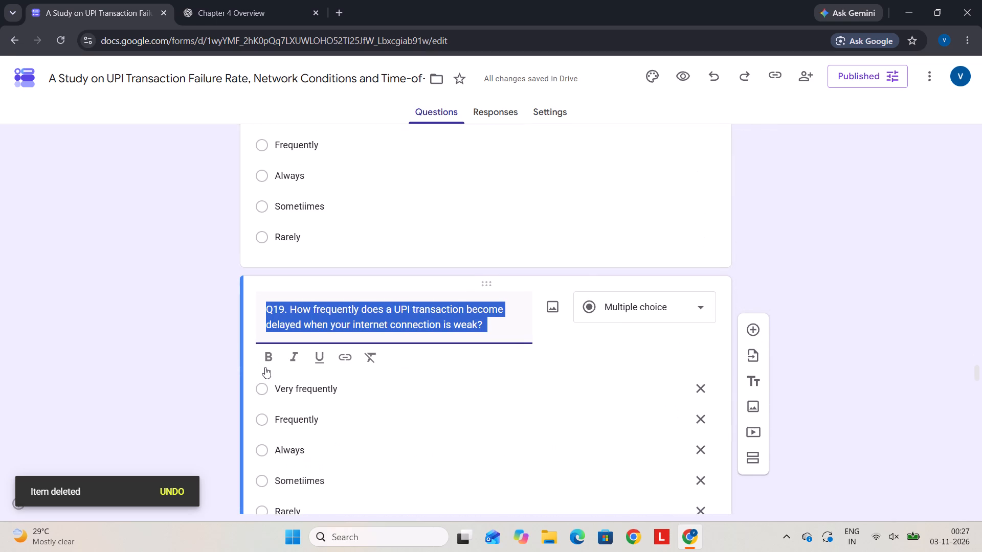
left_click(264, 364)
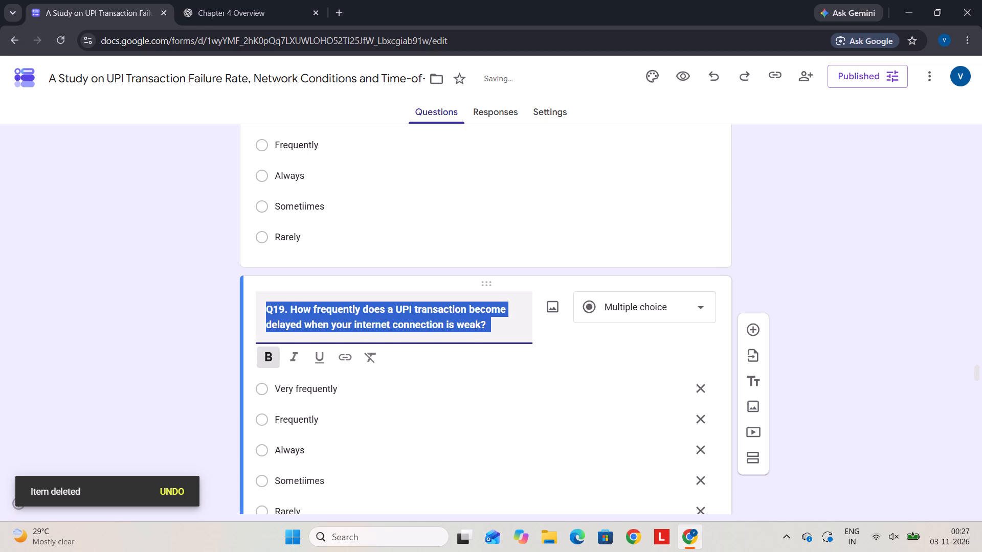
left_click(286, 314)
key("Left")
key("BackSpace")
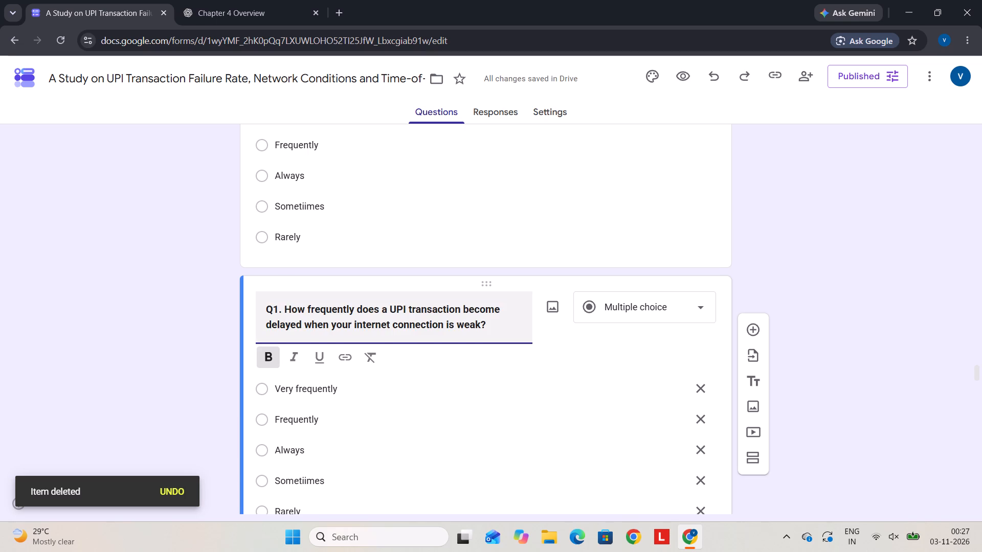
key("8")
Make the question about transactions failing when the internet connection is weak bold and renumber it as Q19.
scroll(286, 314, "down", 6)
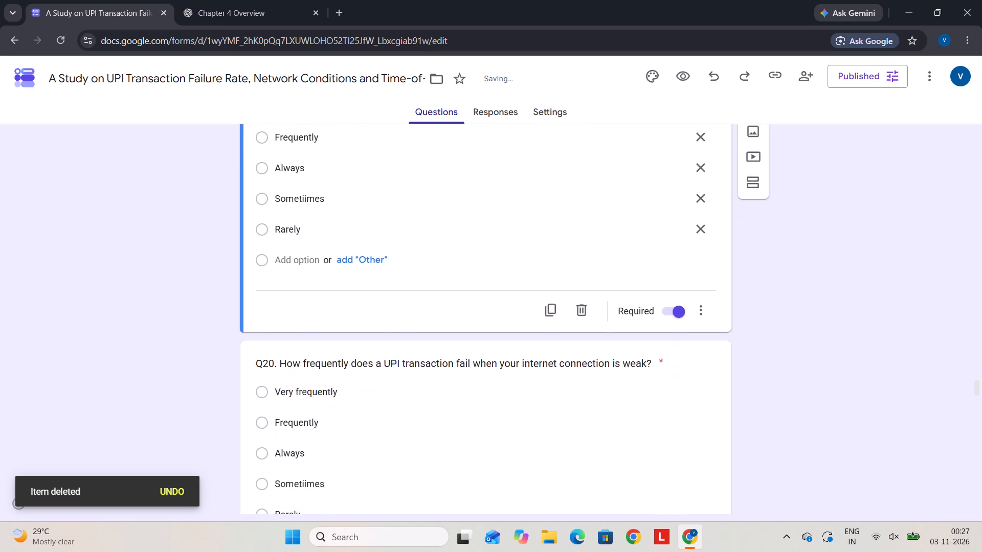
scroll(286, 314, "down", 2)
left_click(286, 153)
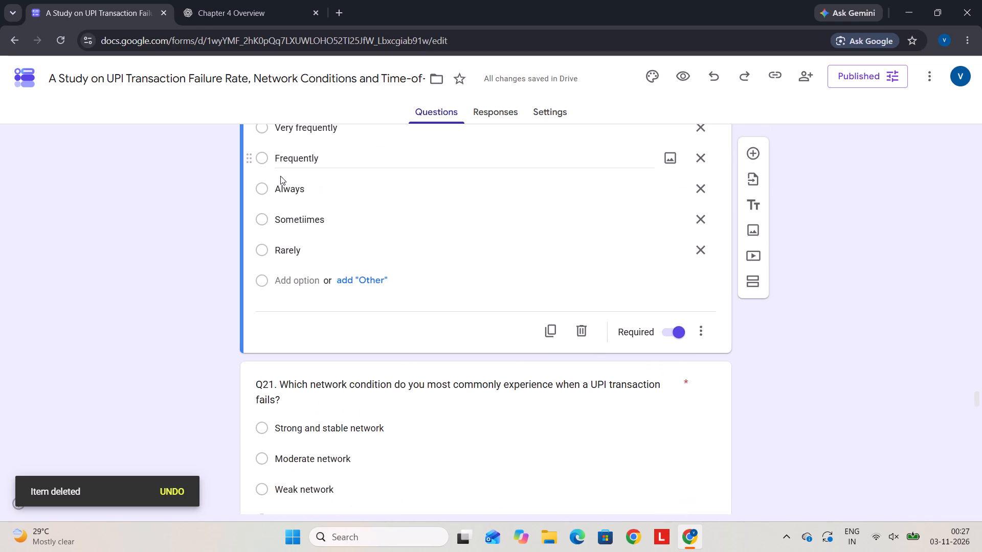
scroll(280, 211, "up", 2)
left_click(270, 223)
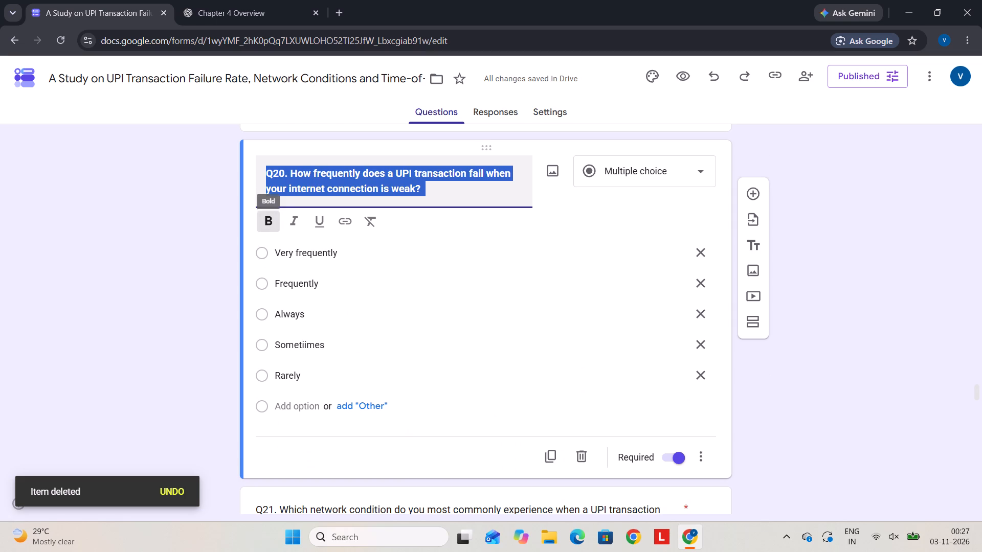
left_click(286, 176)
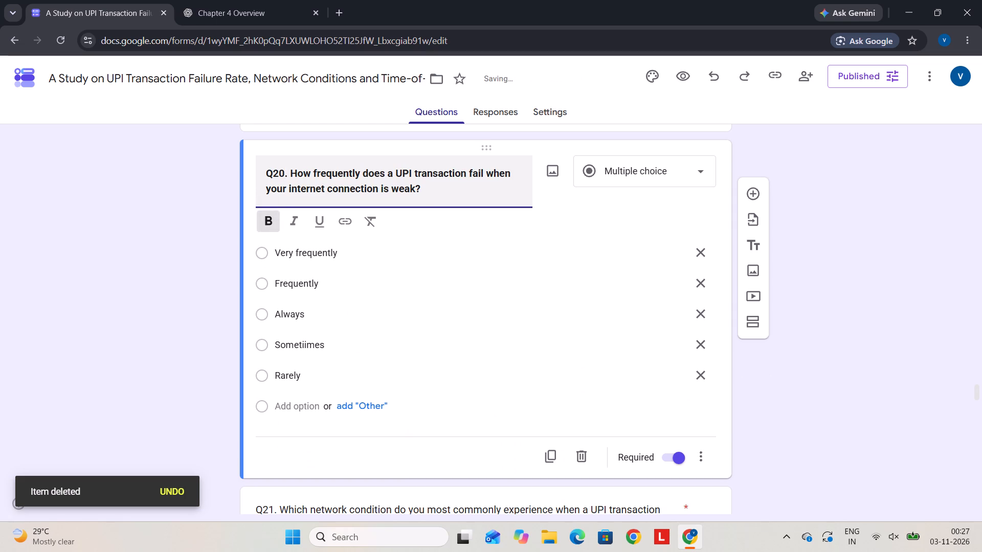
key("BackSpace")
key("BackSpace")
type("19")
scroll(286, 176, "down", 4)
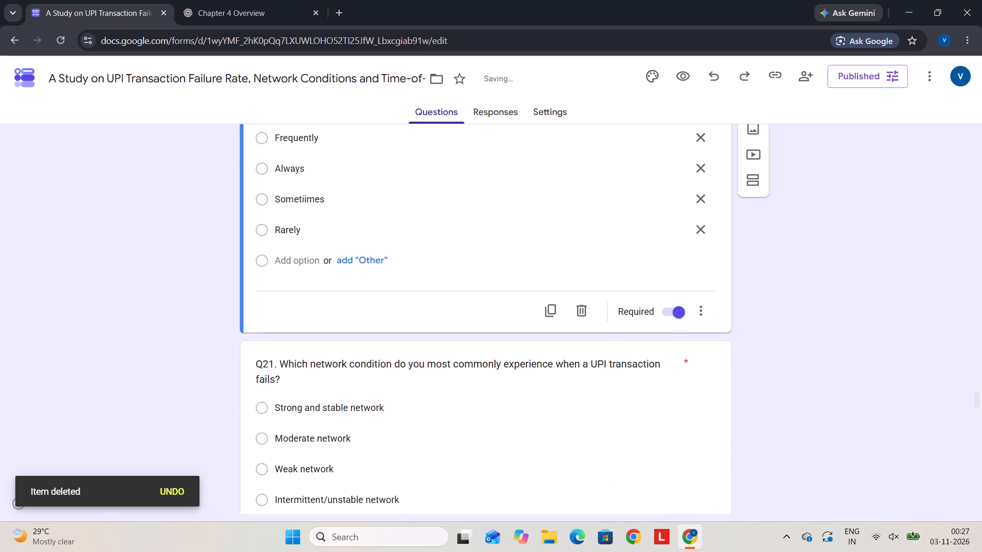
left_click(289, 357)
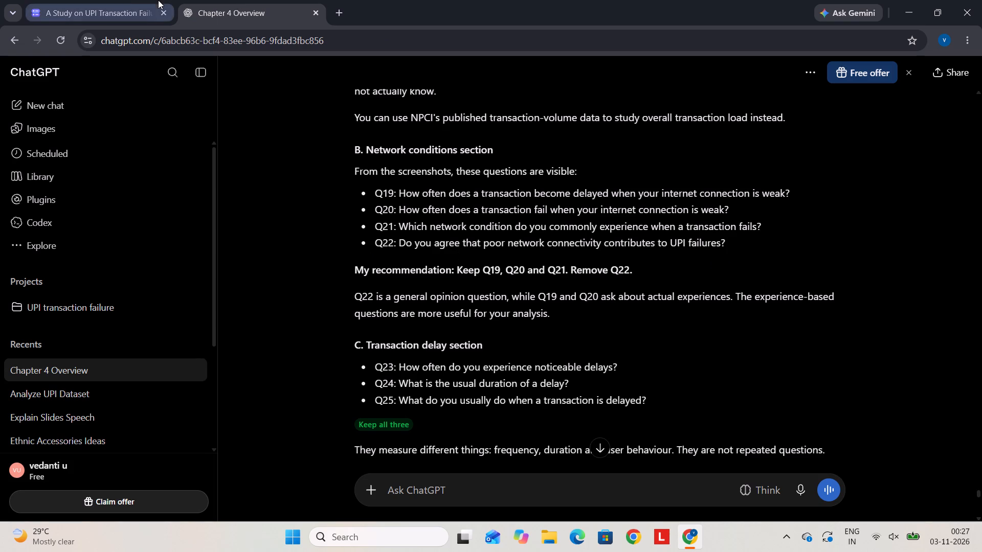
left_click(124, 0)
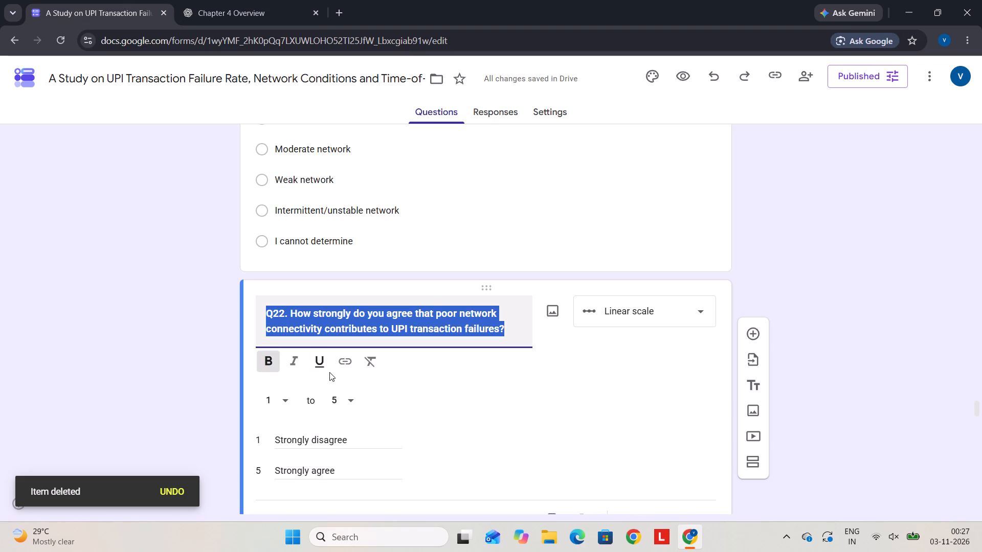
scroll(369, 355, "down", 3)
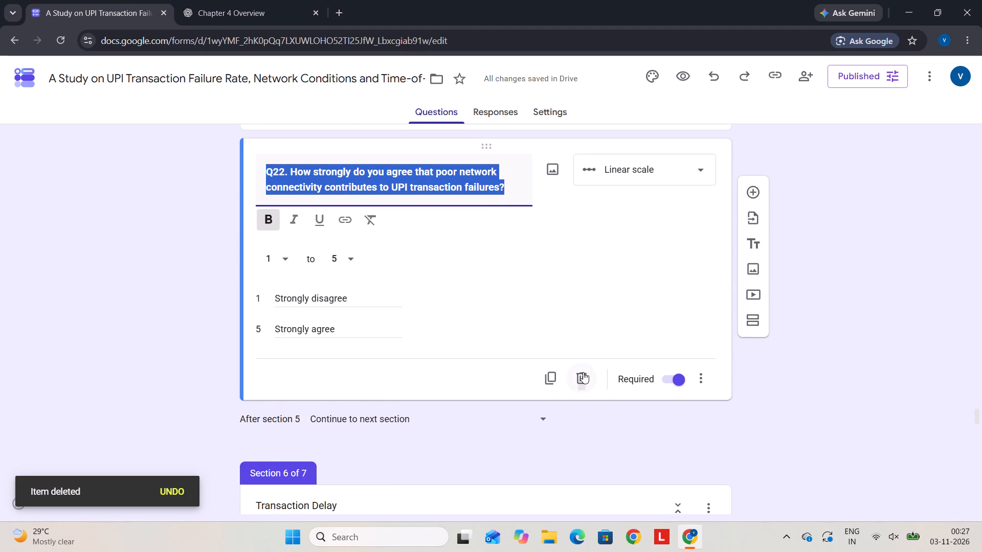
left_click(583, 372)
scroll(583, 372, "up", 5)
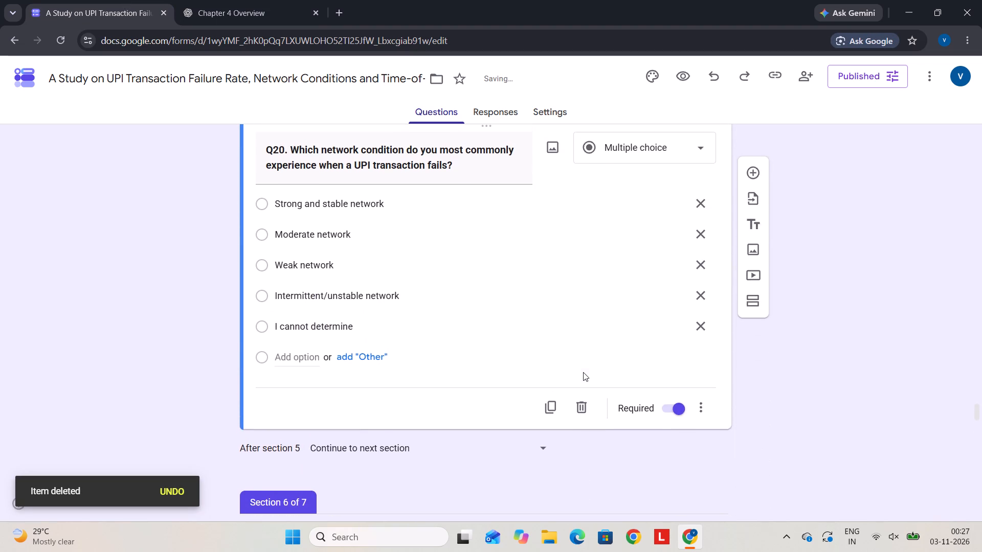
Make the Transaction Delay section title bold.
scroll(583, 372, "down", 4)
left_click_drag(356, 303, 203, 273)
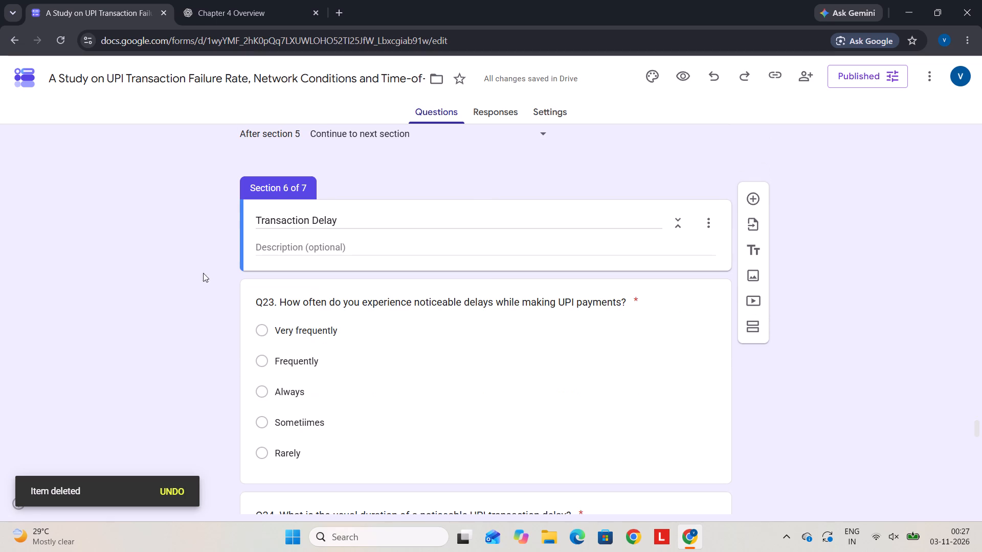
left_click_drag(203, 273, 273, 191)
double_click(274, 220)
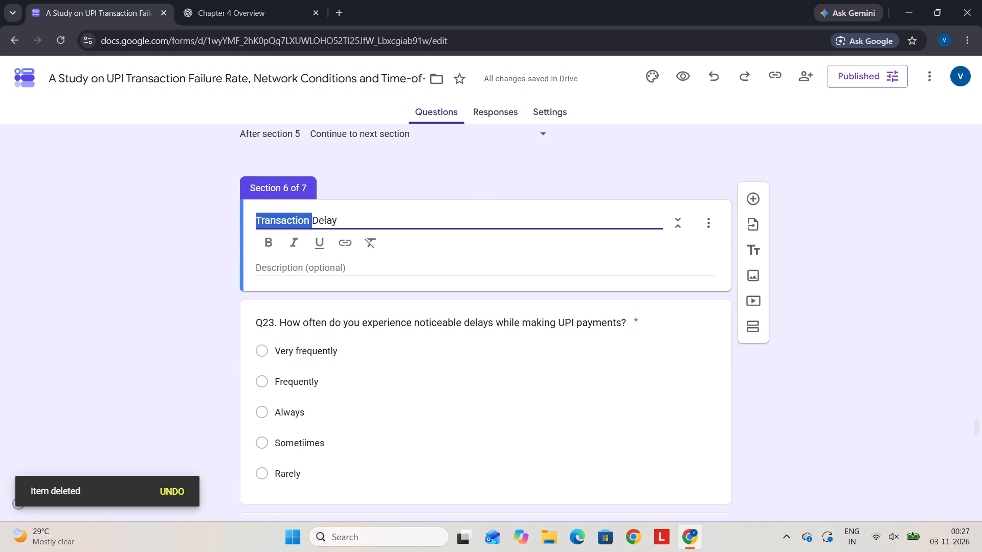
left_click(348, 215)
left_click_drag(348, 215, 197, 203)
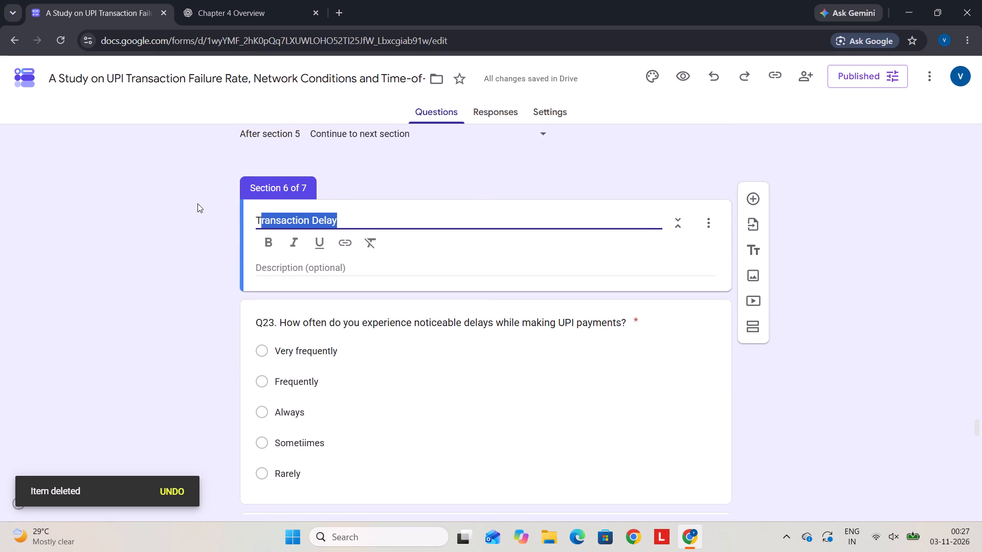
left_click_drag(197, 203, 141, 191)
left_click(269, 240)
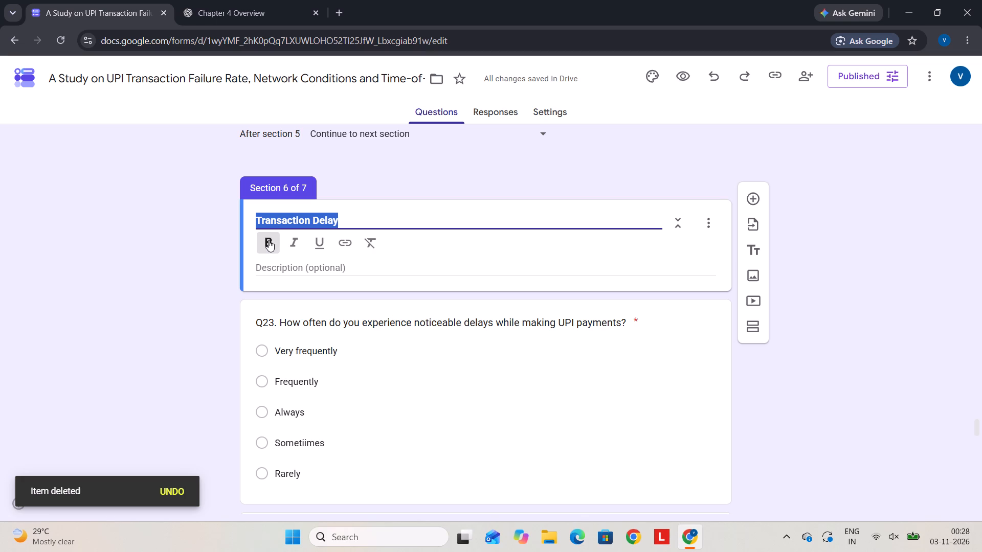
Make the question about how often noticeable delays occur while making UPI payments bold and renumber it as Q21.
left_click(294, 320)
left_click(273, 393)
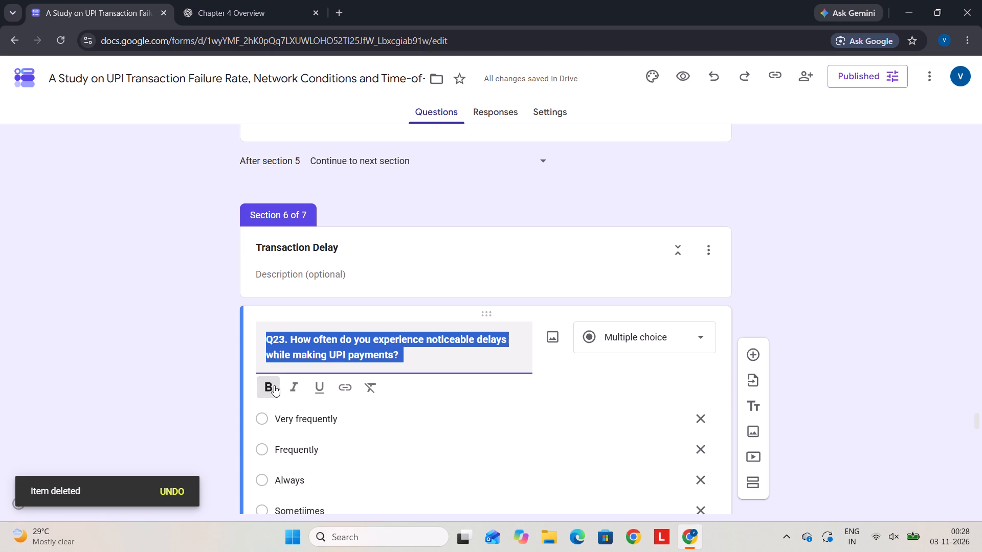
left_click(285, 343)
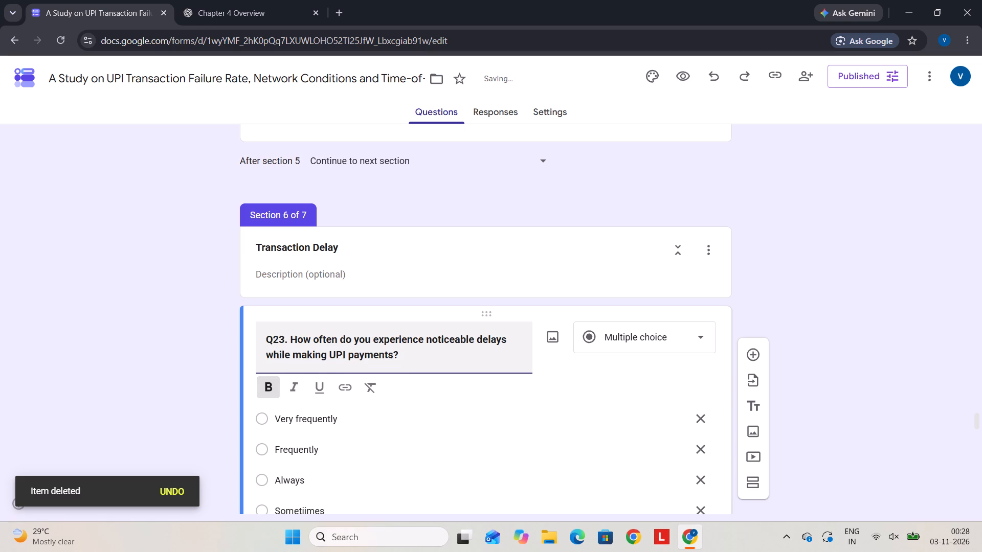
key("BackSpace")
key("1")
Make the question about the usual duration of a noticeable UPI transaction delay bold and renumber it as Q22.
scroll(285, 343, "down", 5)
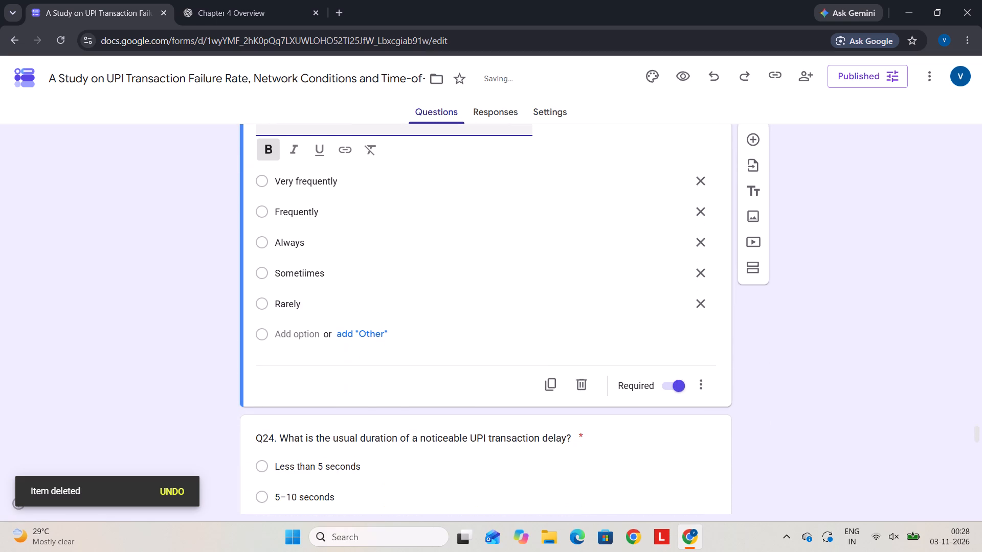
left_click(288, 443)
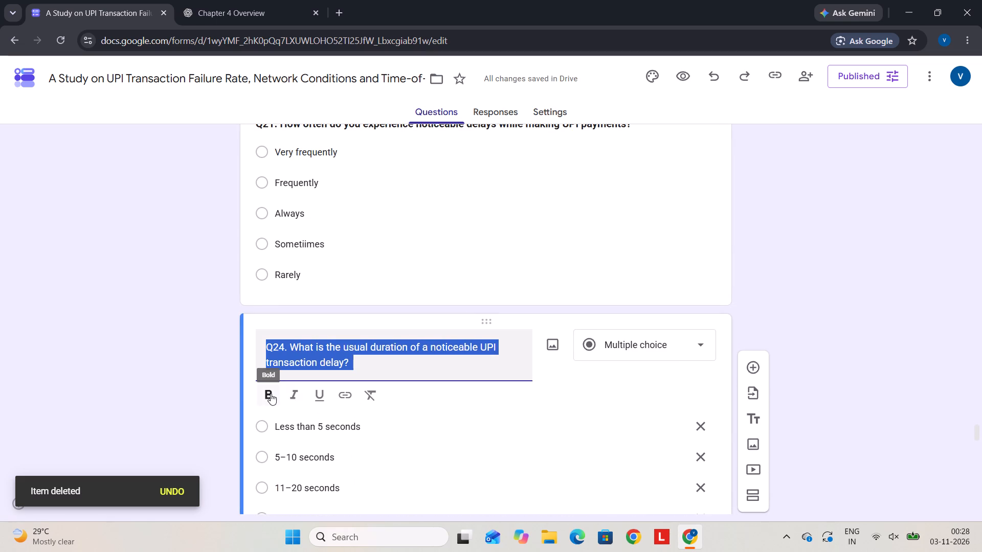
left_click(271, 394)
left_click(285, 348)
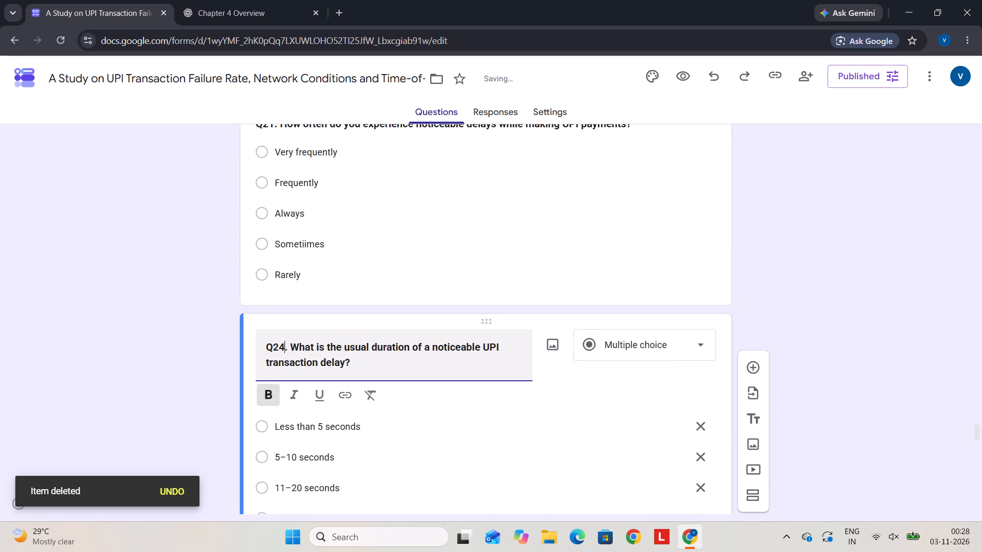
key("BackSpace")
key("2")
Make the question about what respondents usually do when a UPI transaction is delayed bold and renumber it as Q23.
scroll(285, 348, "down", 4)
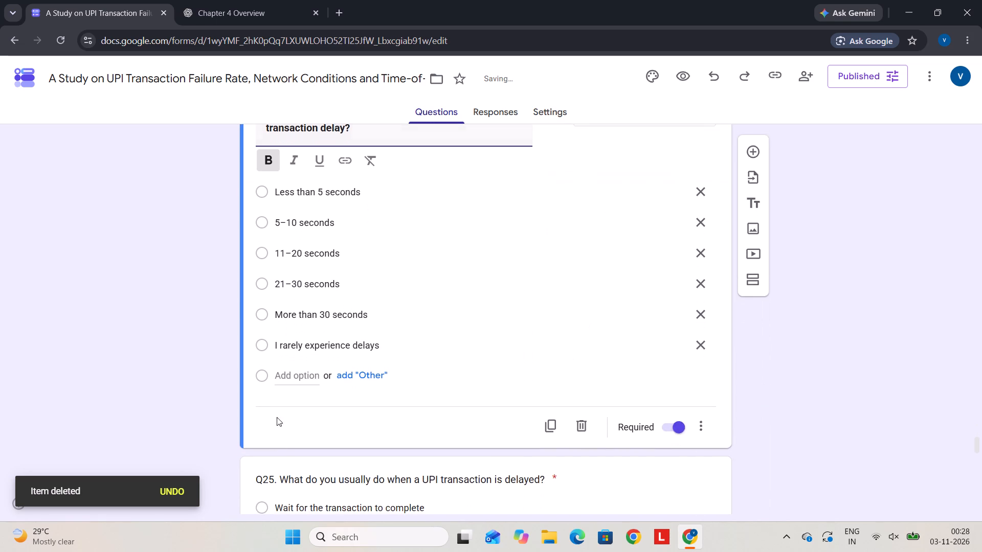
scroll(274, 467, "down", 2)
left_click(286, 310)
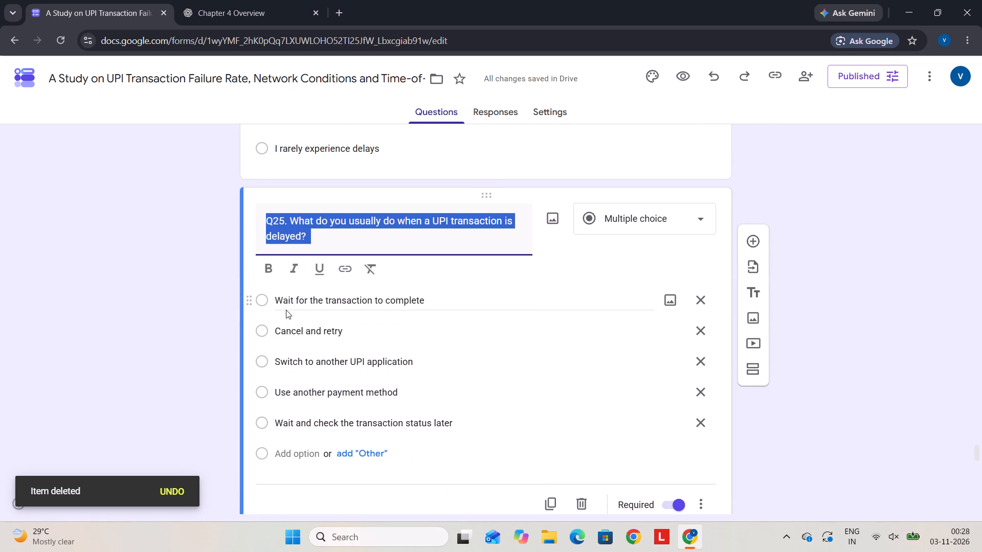
left_click(273, 272)
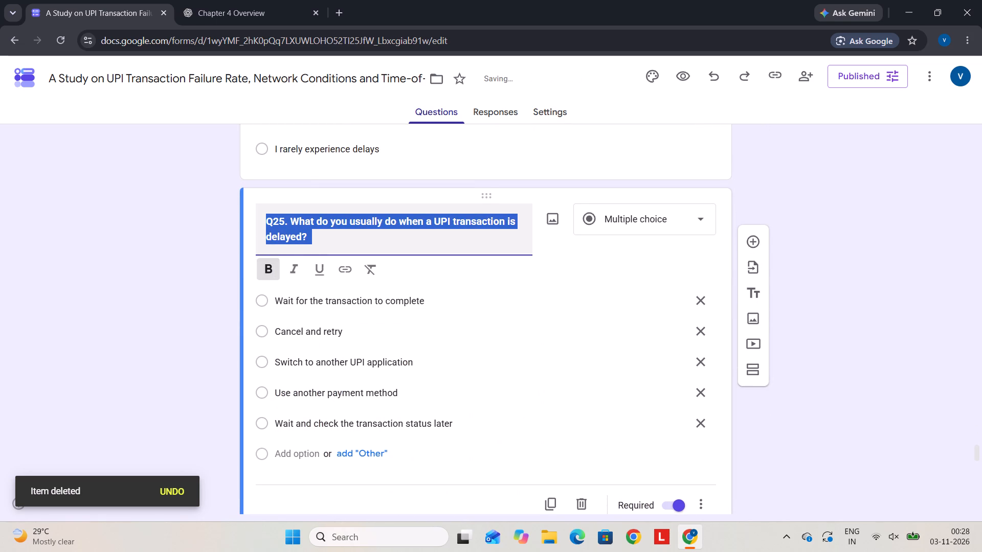
left_click(287, 218)
key("Left")
key("BackSpace")
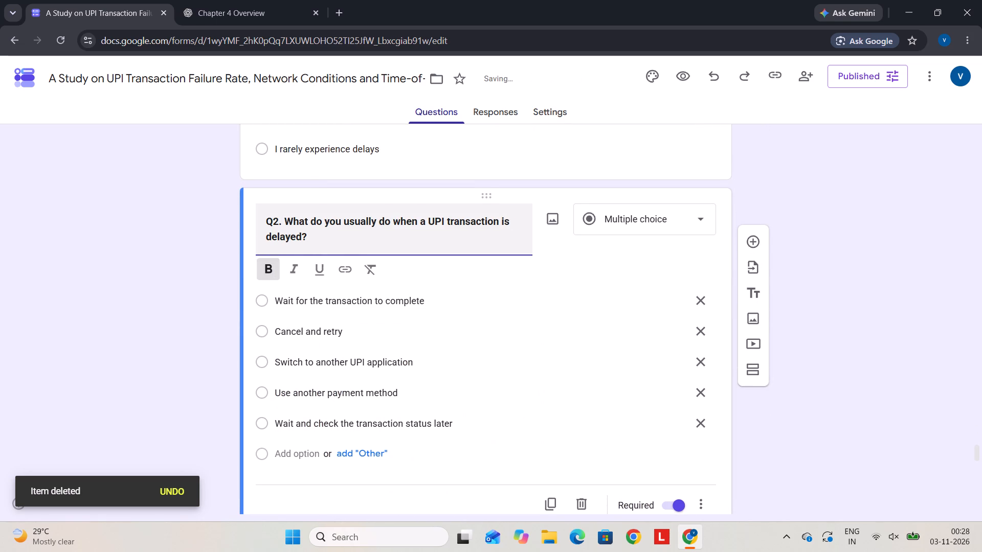
key("3")
Make the Possible Causes of UPI Failure section title bold.
scroll(287, 218, "down", 4)
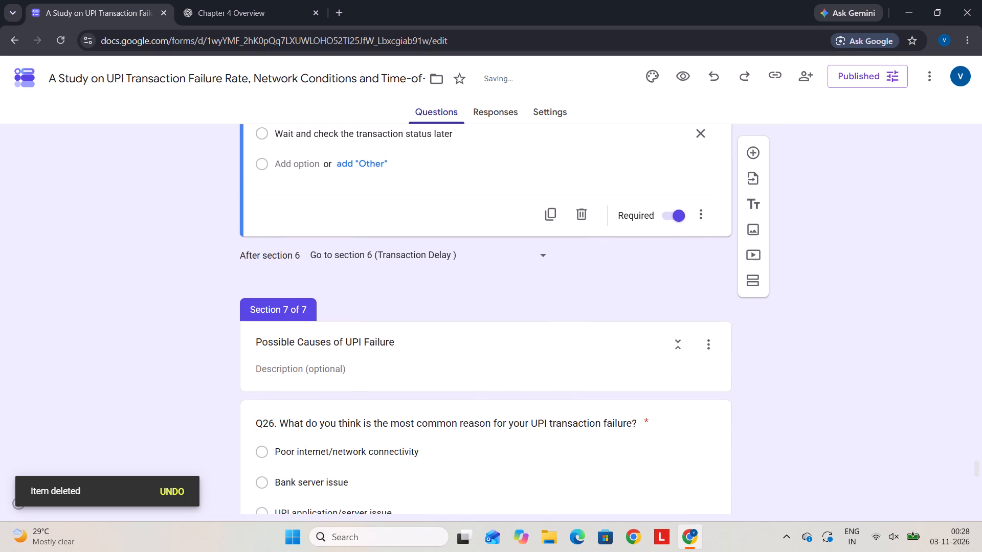
left_click_drag(408, 342, 201, 343)
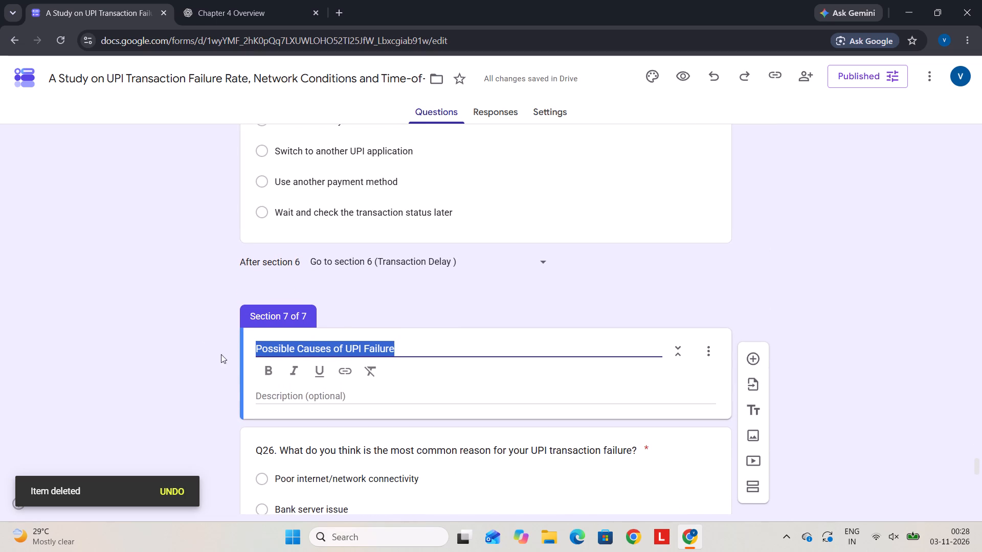
left_click(271, 378)
Make the question about the most common reason for UPI transaction failure bold and renumber it as Q24.
scroll(271, 378, "down", 3)
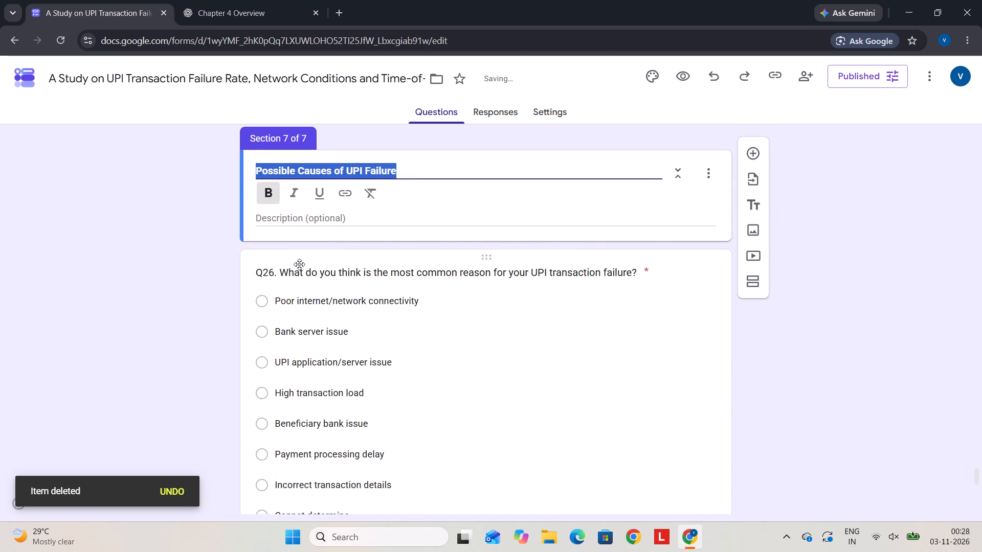
left_click(299, 264)
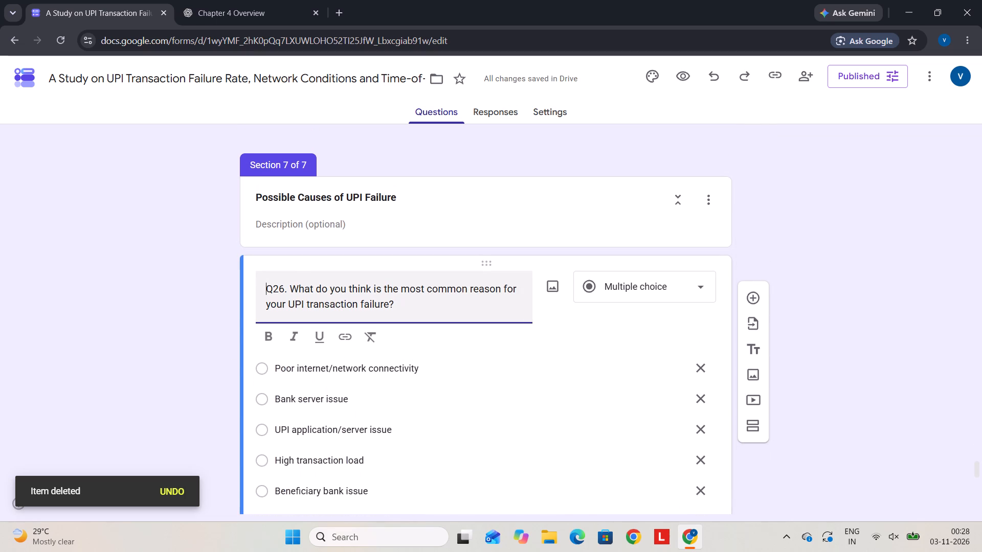
left_click(282, 288)
left_click(282, 288)
double_click(282, 288)
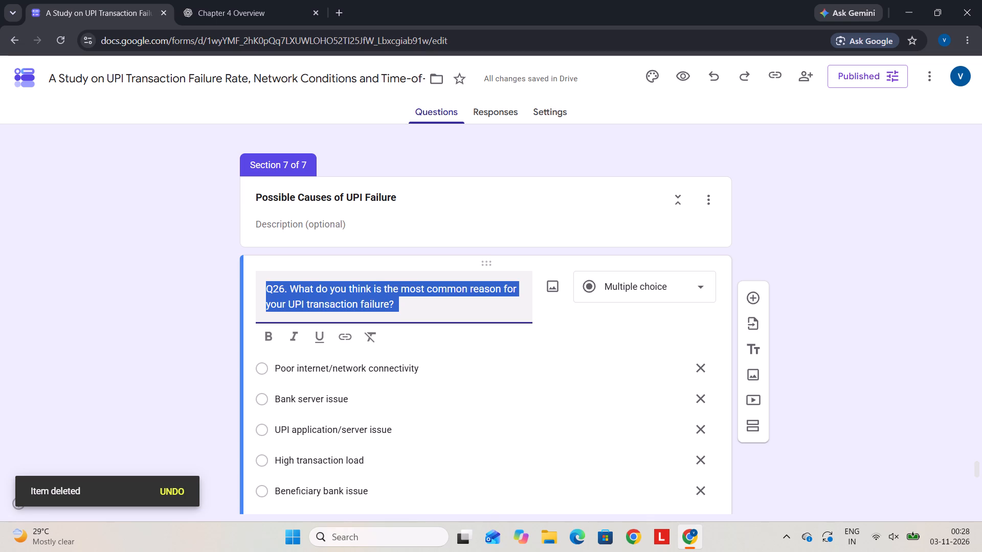
left_click(268, 338)
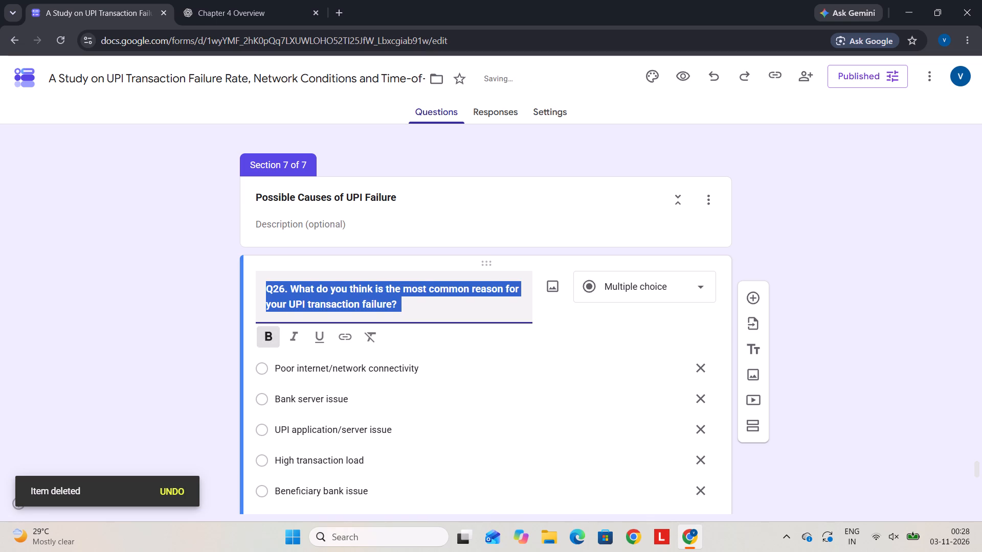
left_click(285, 286)
key("BackSpace")
key("4")
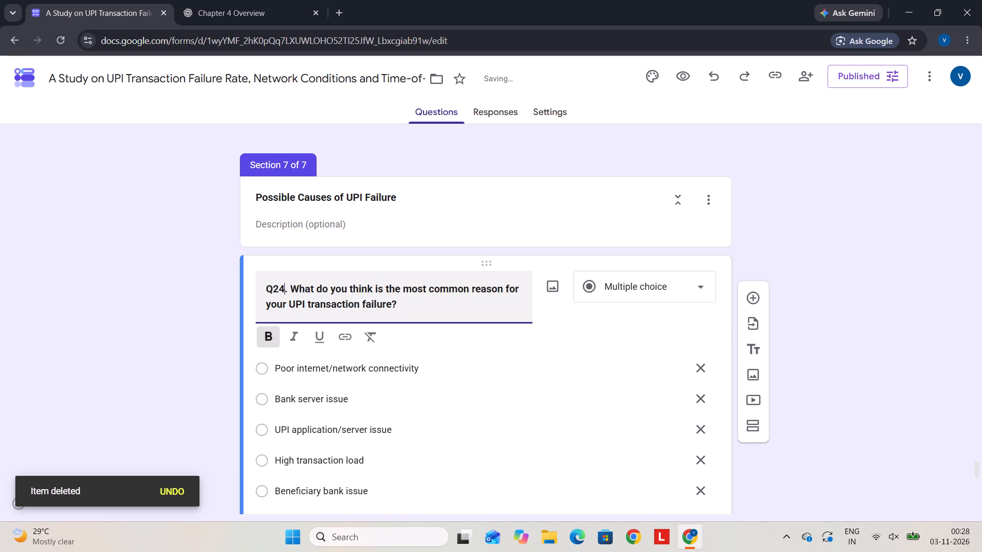
Check ChatGPT's recommendation for the possible causes section and delete the Q27 question about the factor with the greatest effect on UPI reliability.
scroll(285, 286, "down", 7)
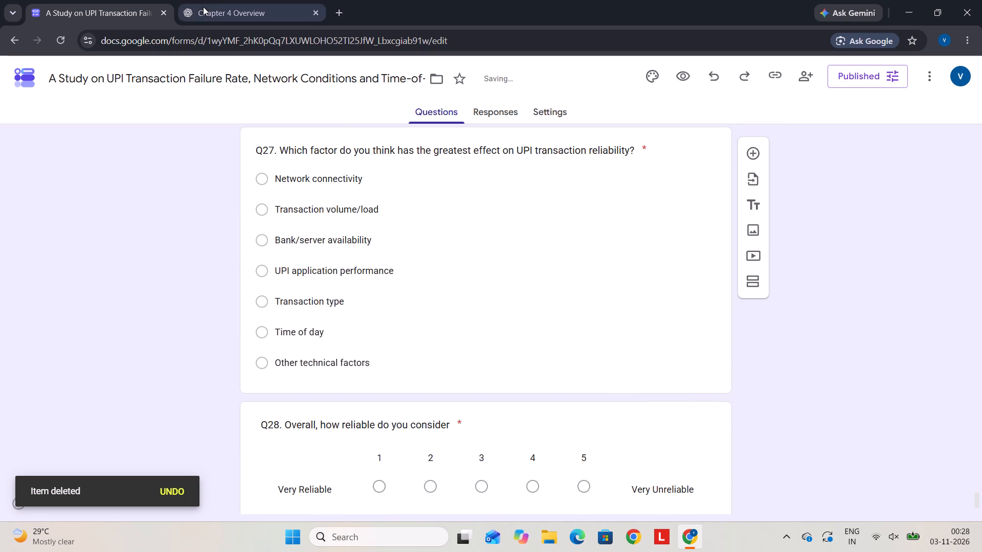
left_click(203, 7)
scroll(462, 248, "down", 2)
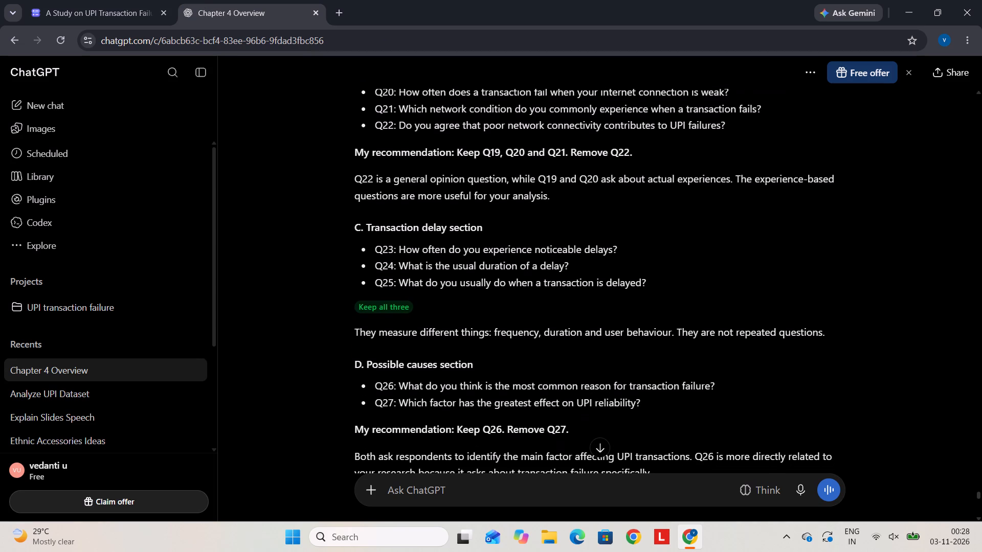
scroll(462, 248, "down", 2)
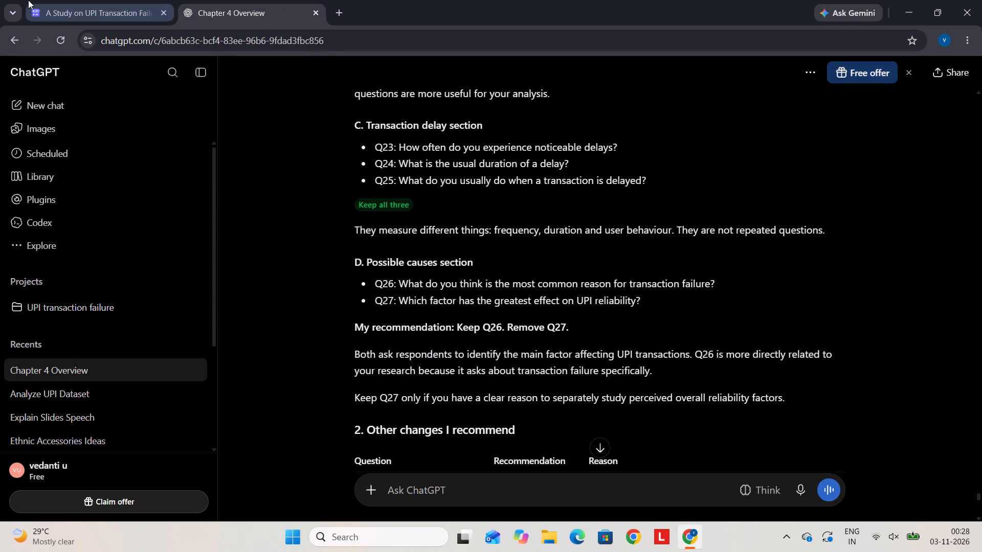
left_click(142, 3)
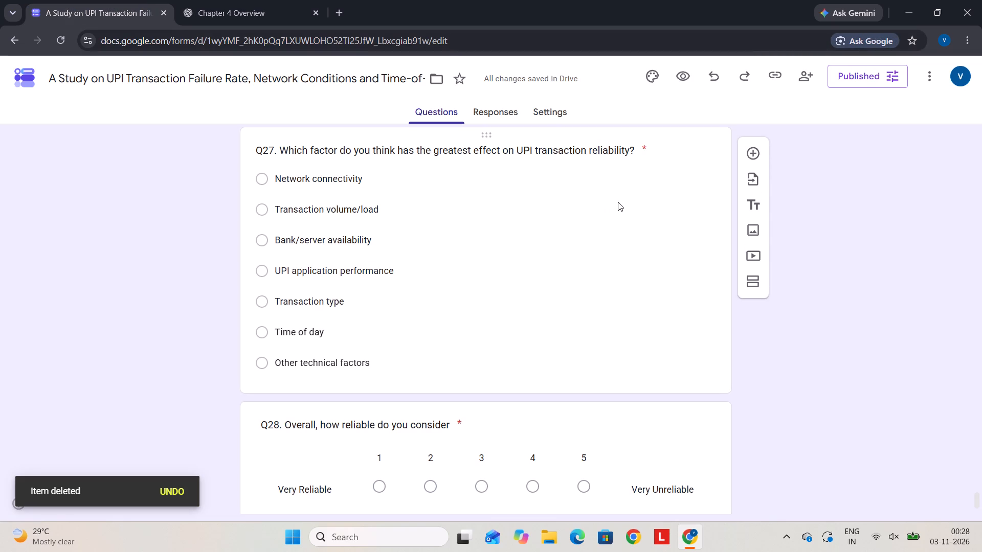
scroll(517, 355, "up", 2)
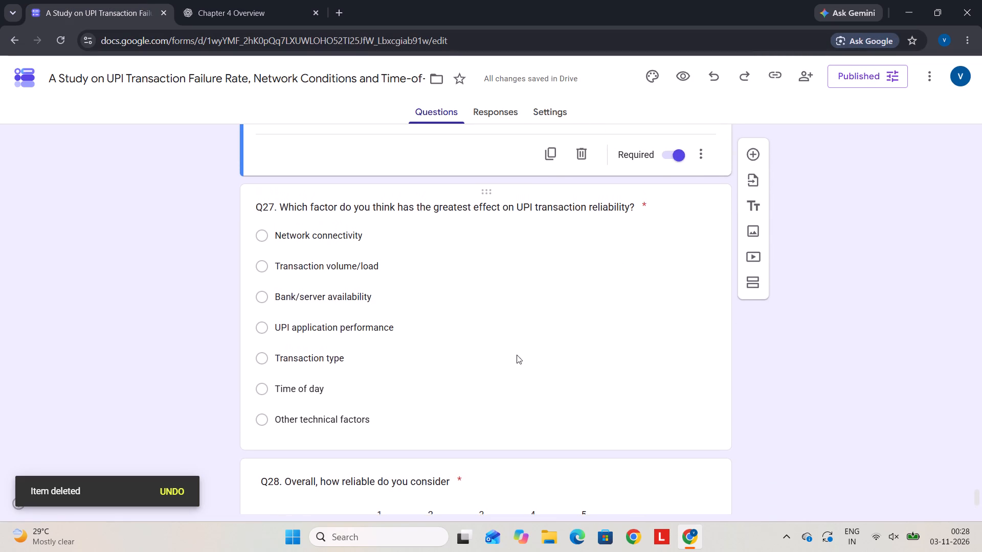
scroll(517, 355, "up", 6)
scroll(517, 355, "down", 2)
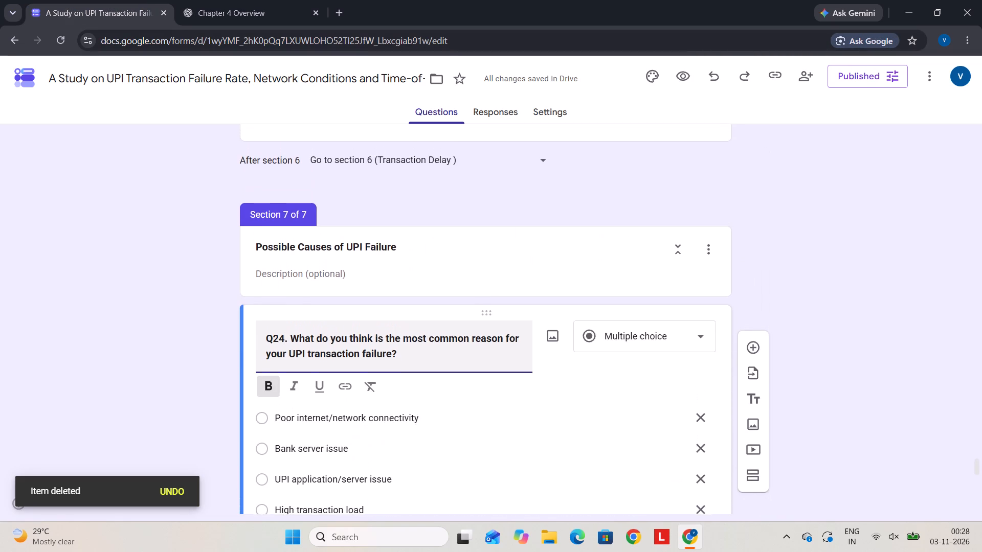
scroll(517, 355, "down", 4)
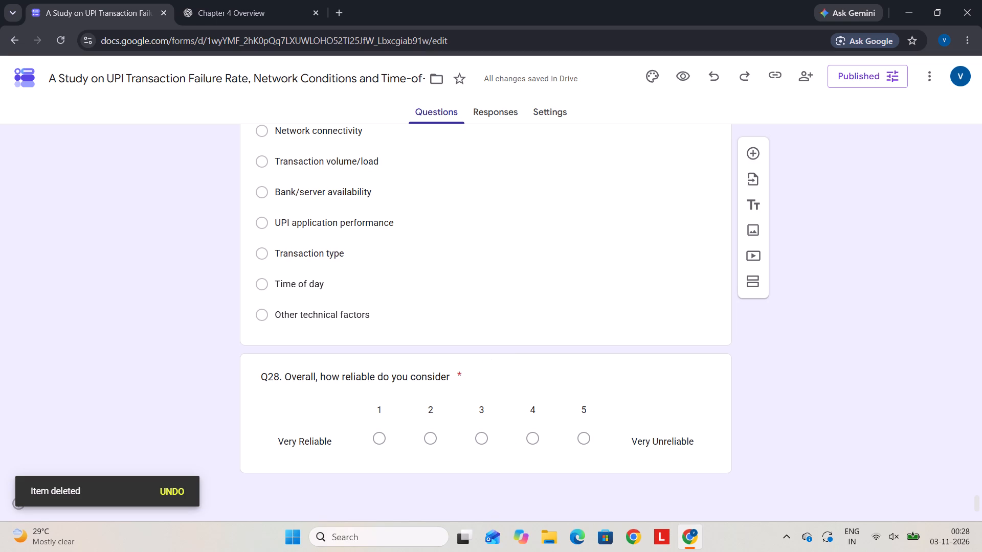
left_click(488, 280)
left_click(570, 316)
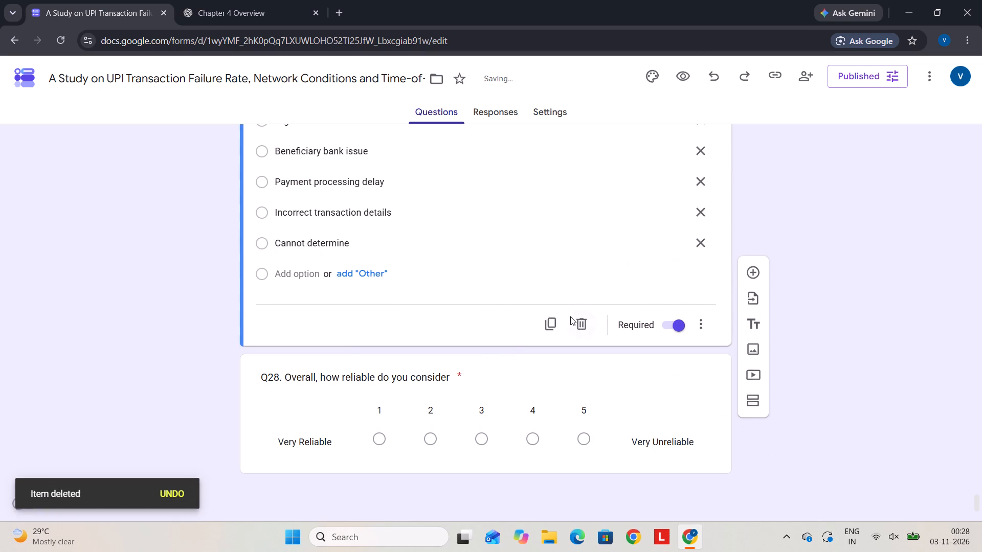
left_click(583, 380)
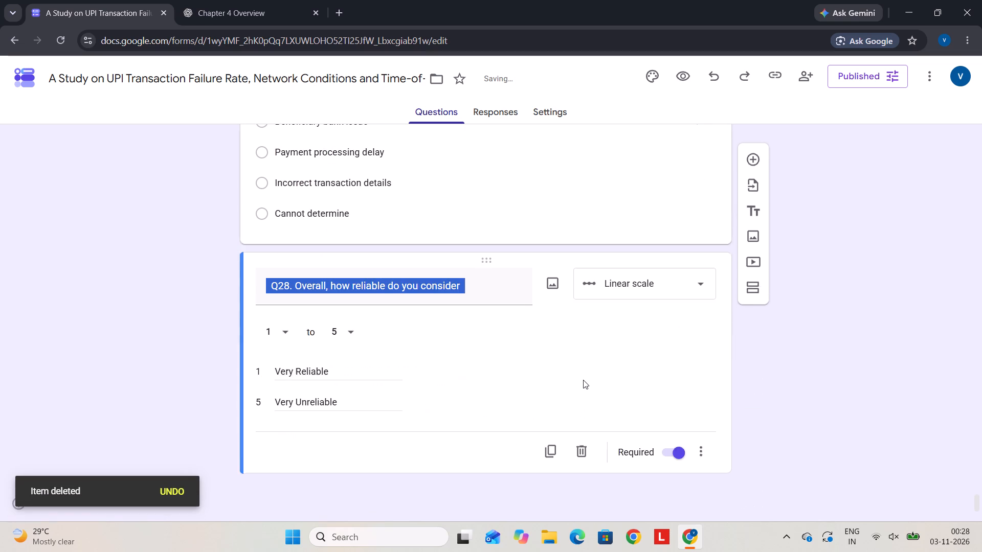
scroll(583, 380, "up", 6)
scroll(583, 380, "down", 4)
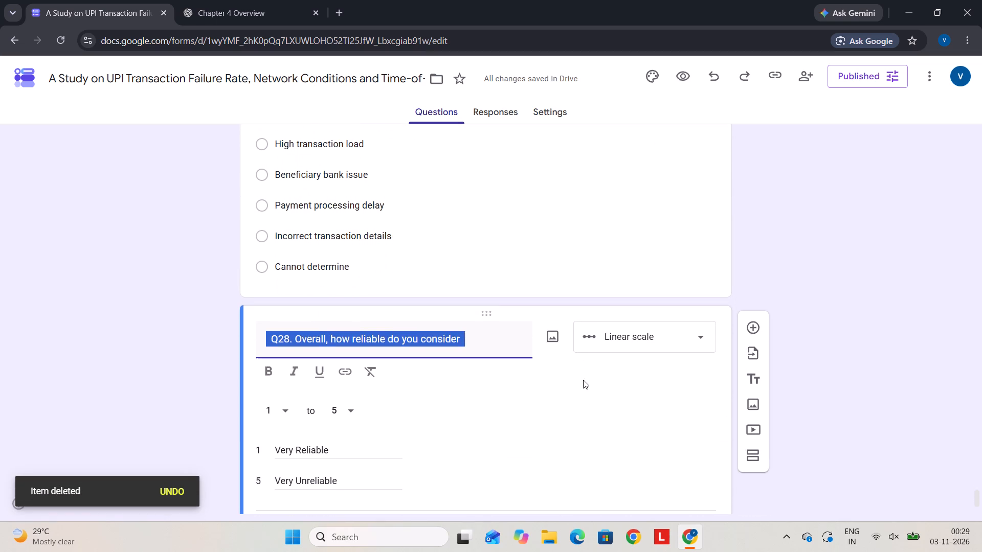
left_click(265, 375)
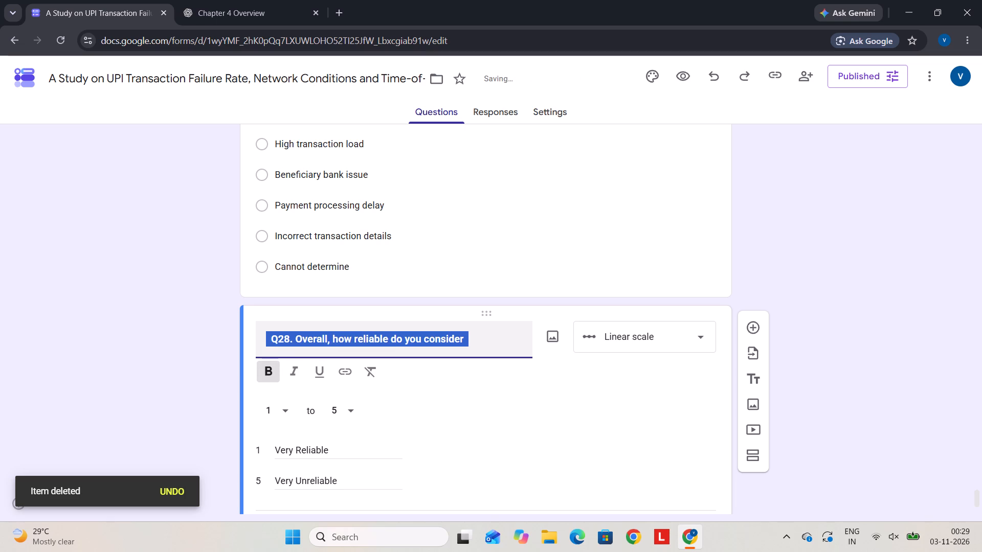
left_click(286, 337)
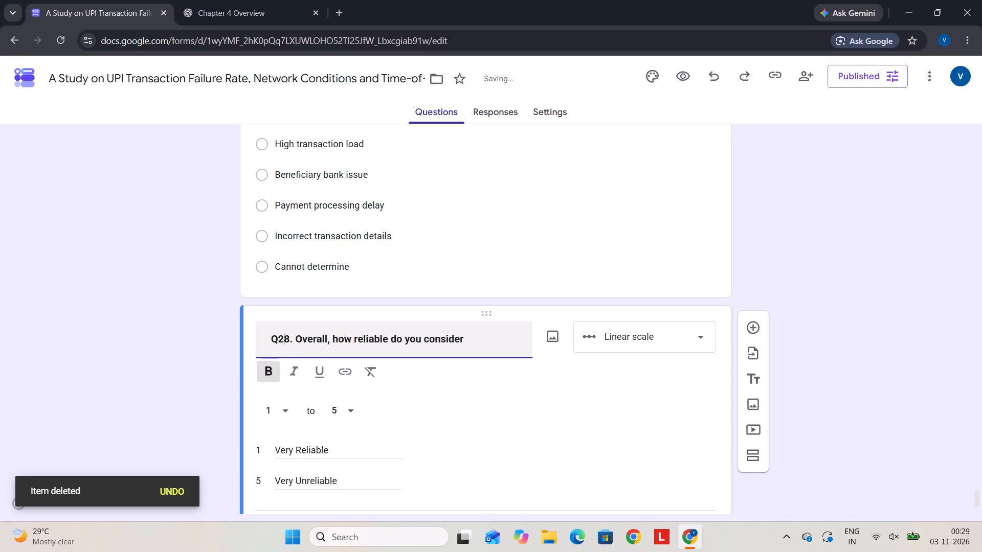
key("Delete")
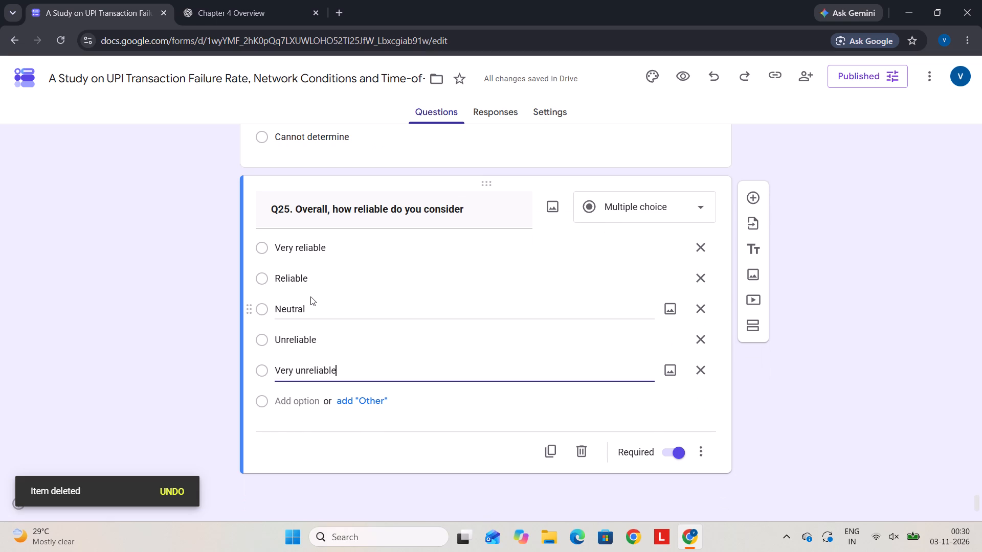
Review the edited questionnaire backwards from Q25 to the first section, examining question numbering, bold formatting and answer options.
scroll(310, 296, "up", 6)
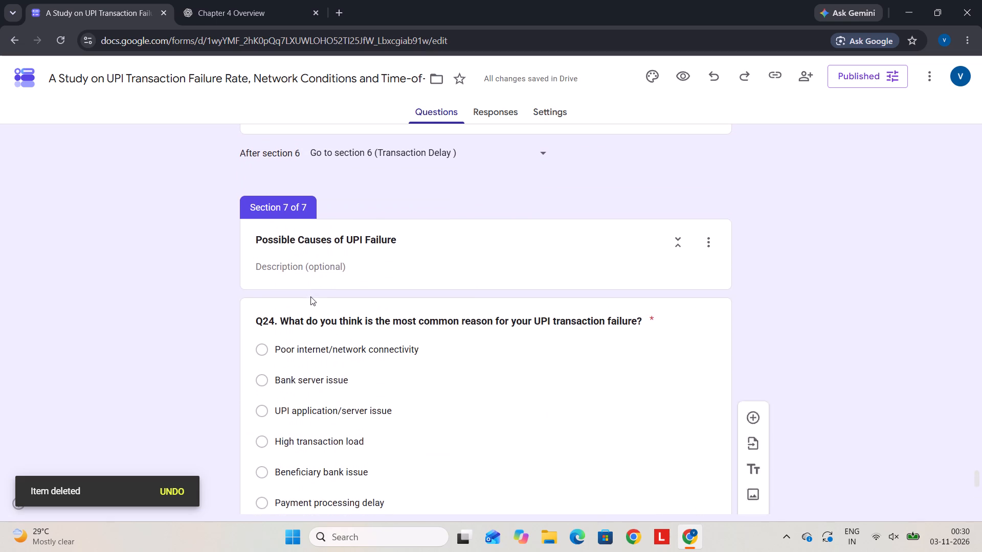
scroll(310, 296, "up", 6)
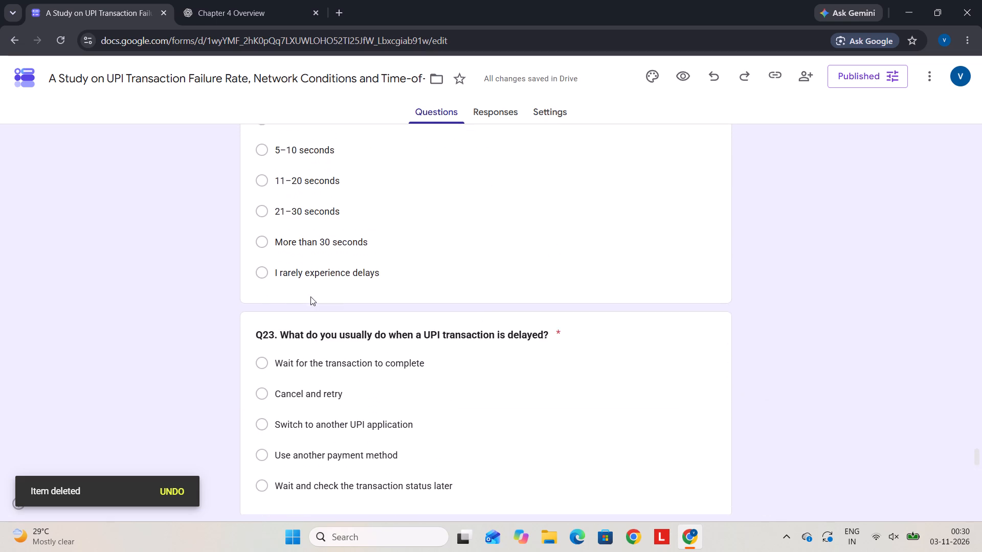
scroll(310, 296, "up", 8)
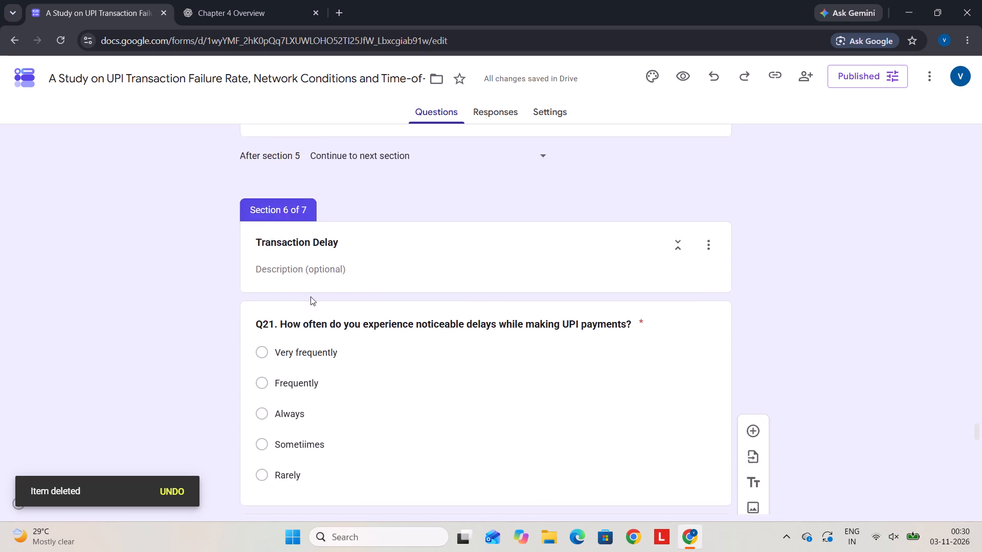
scroll(310, 296, "up", 5)
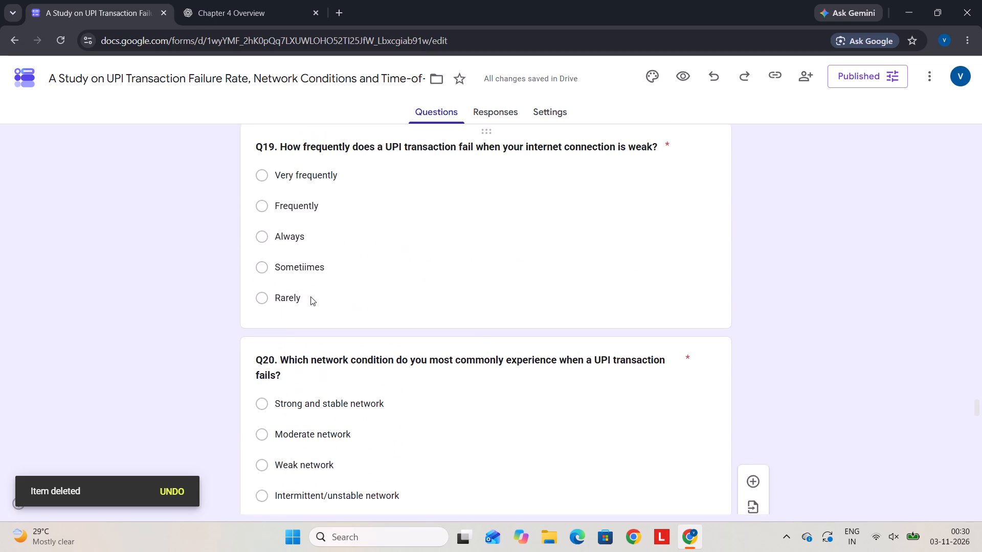
scroll(310, 296, "up", 4)
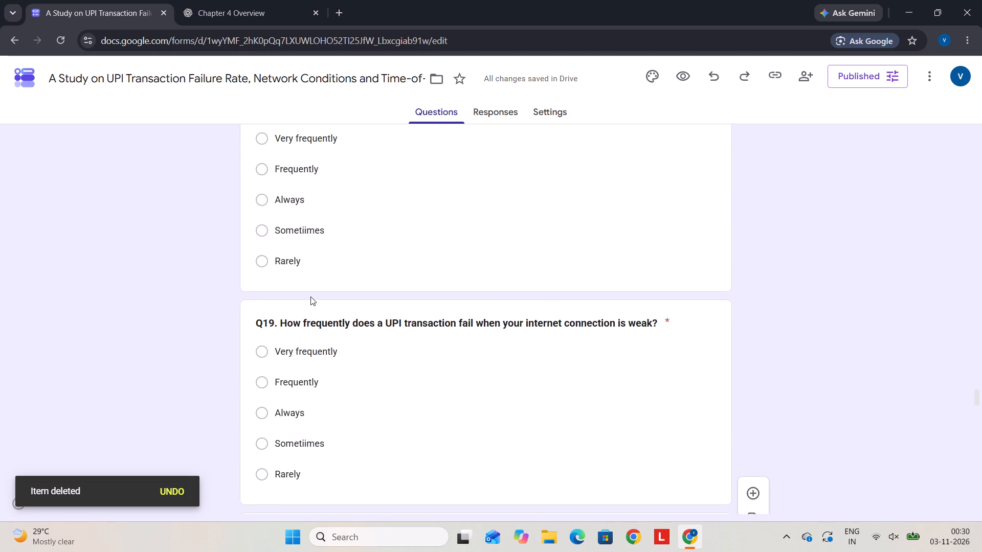
scroll(310, 296, "up", 5)
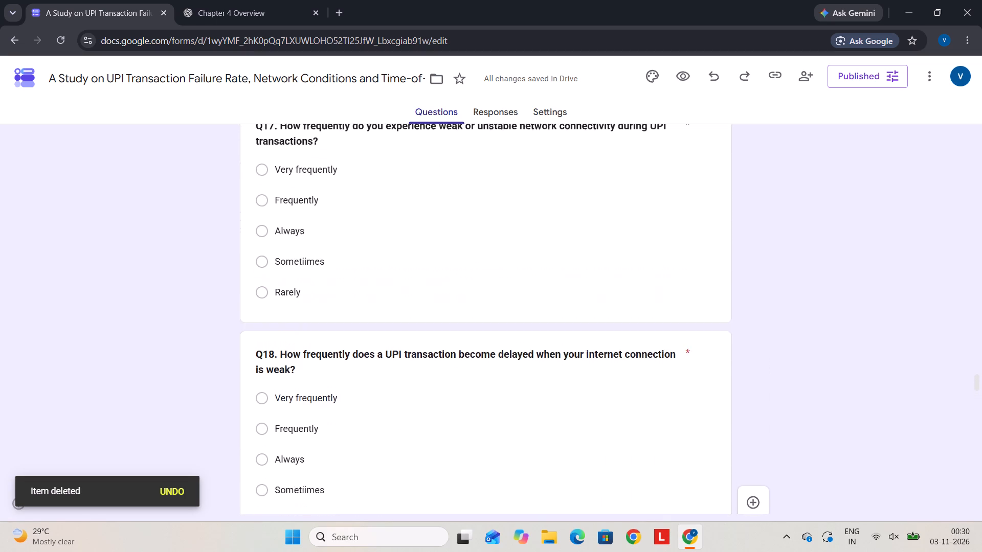
scroll(310, 296, "up", 4)
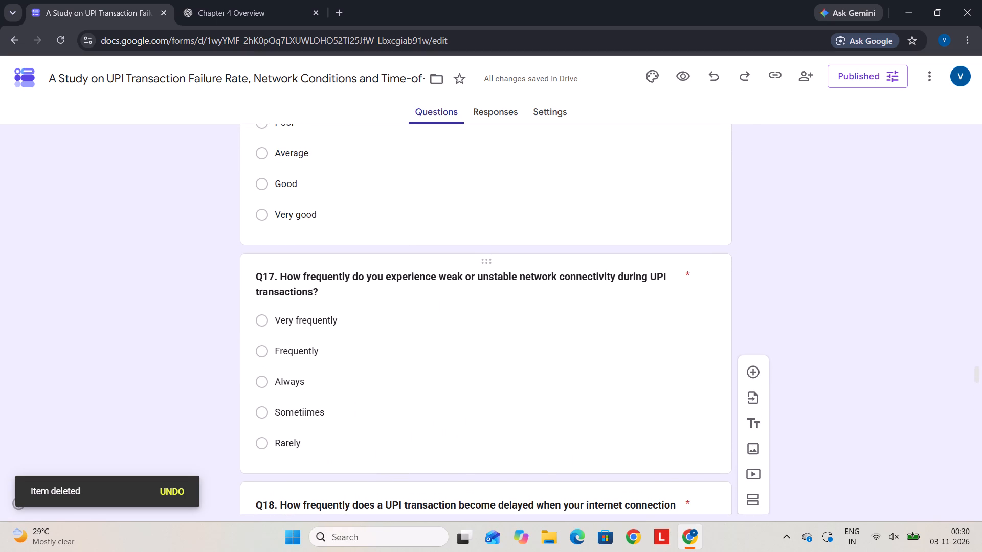
scroll(310, 296, "up", 2)
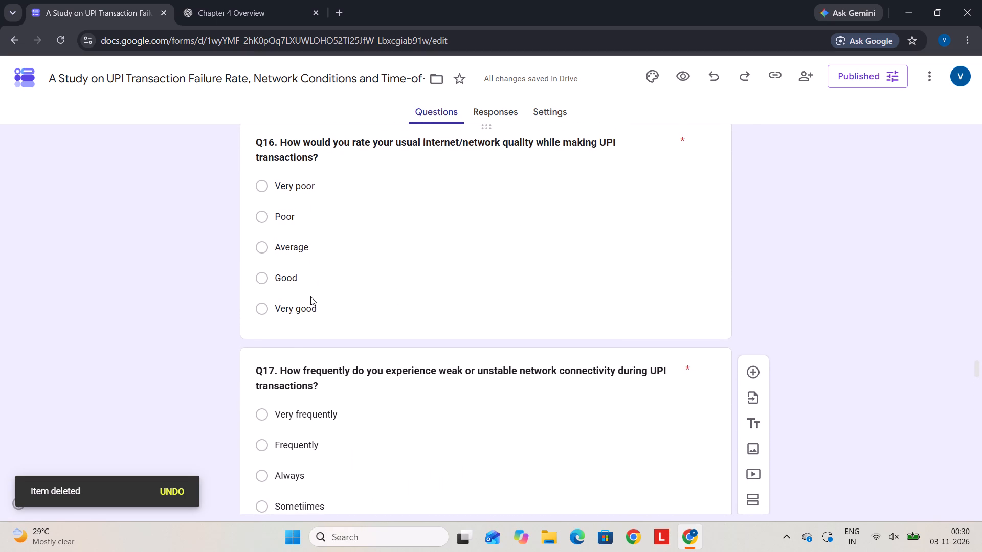
scroll(310, 296, "up", 2)
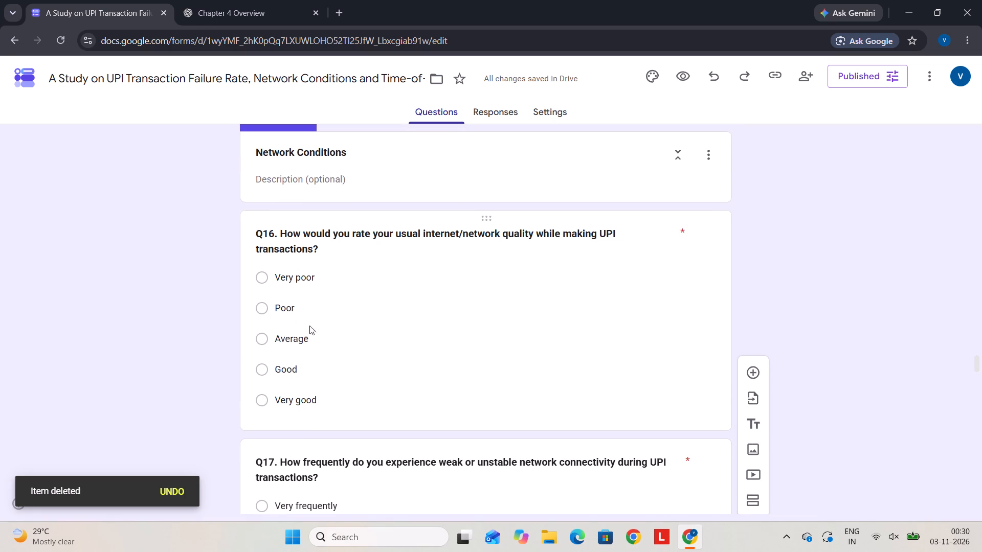
scroll(301, 360, "up", 7)
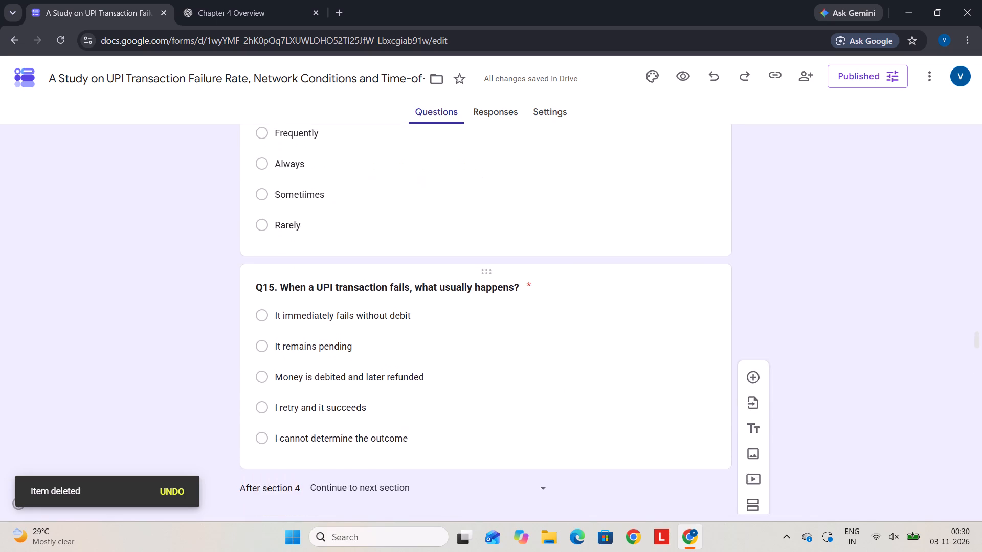
scroll(301, 360, "up", 6)
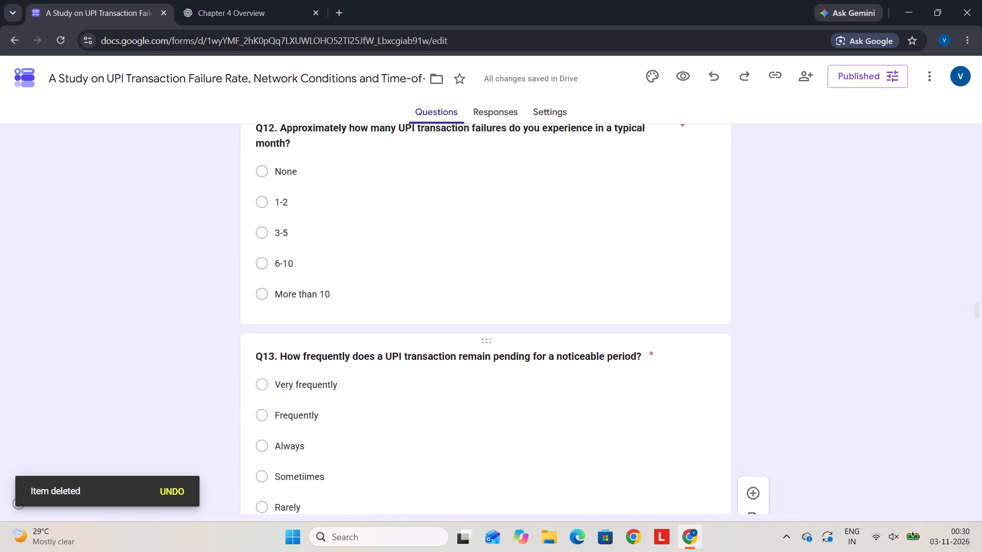
scroll(301, 360, "up", 8)
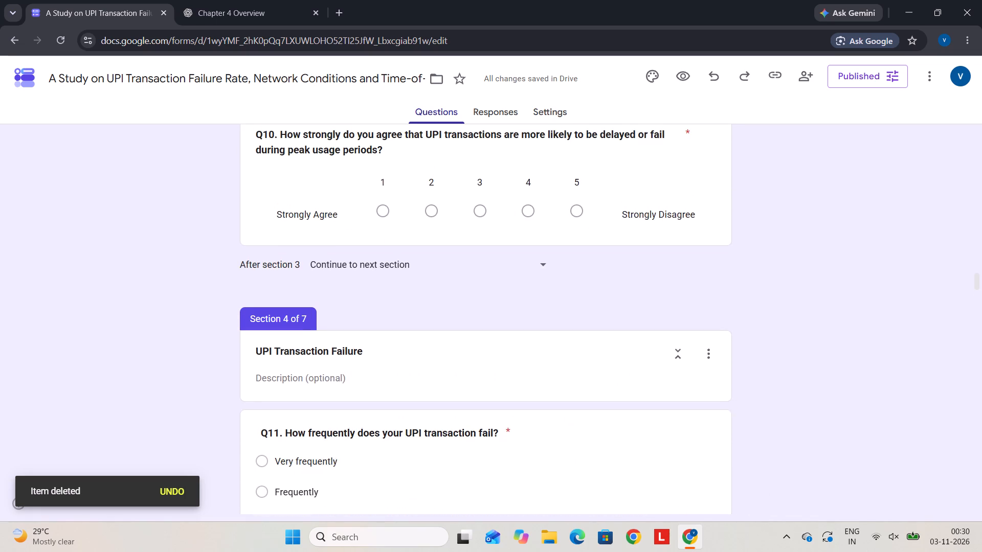
scroll(301, 360, "up", 11)
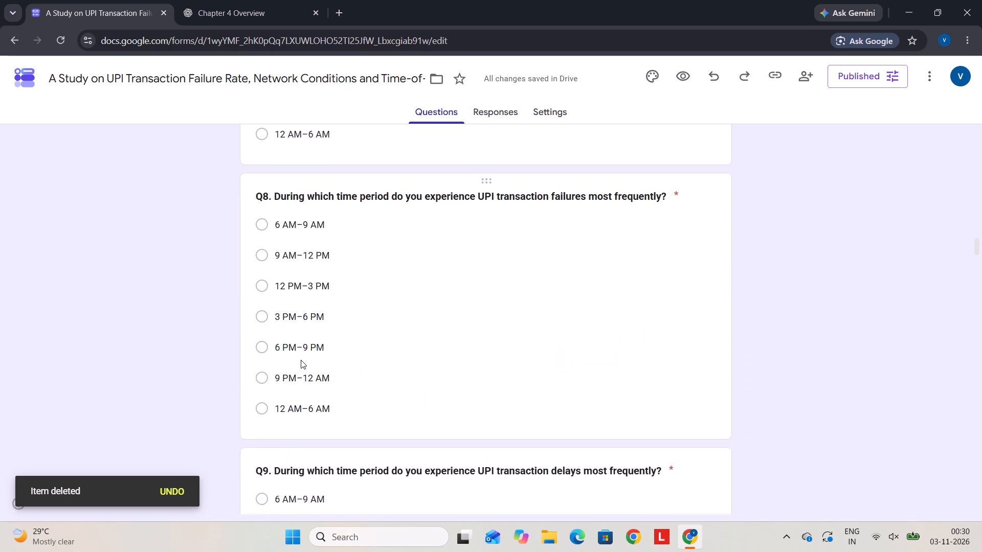
scroll(301, 360, "up", 7)
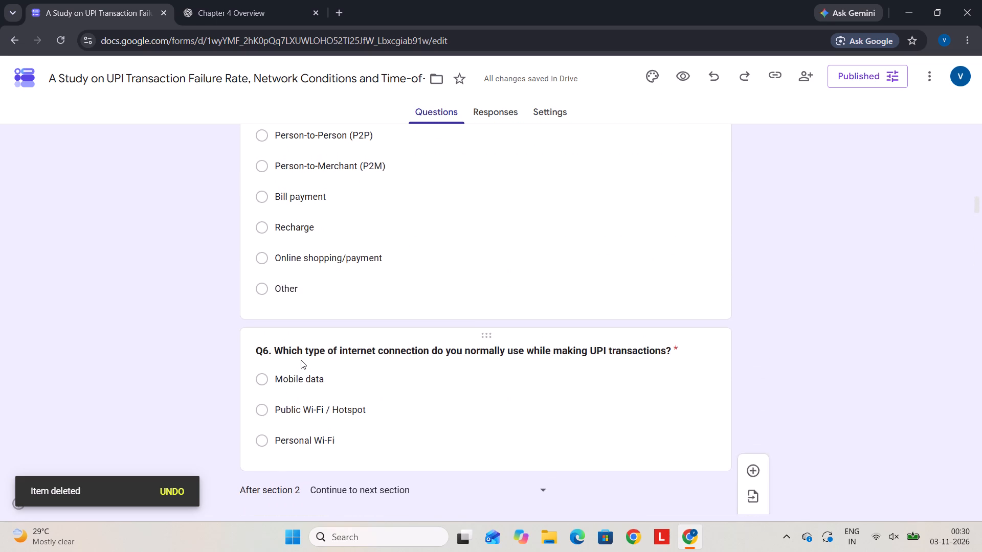
scroll(301, 360, "up", 10)
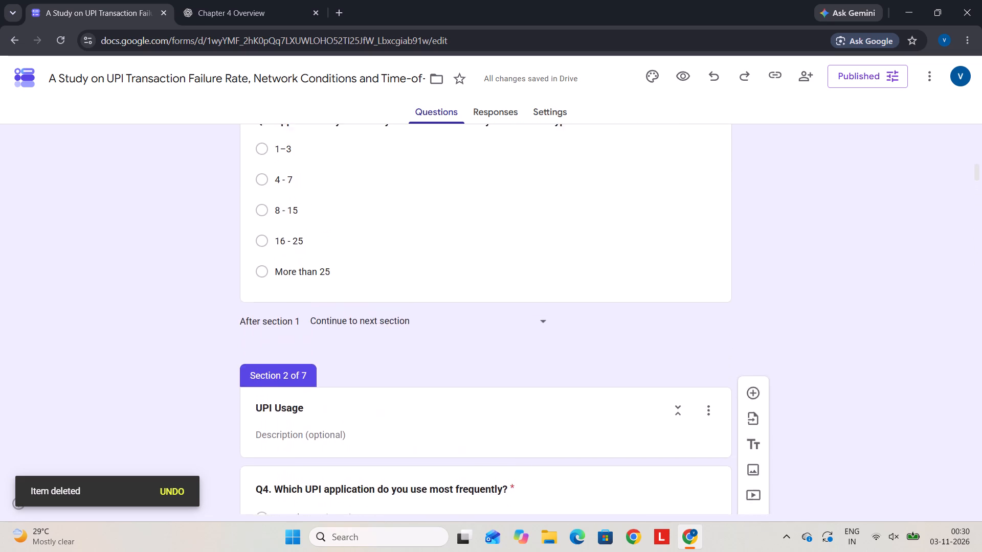
scroll(301, 360, "up", 3)
Recheck questions Q25 back to Q16 across sections 7 to 5, examining numbering, bold formatting and answer options.
scroll(301, 360, "down", 19)
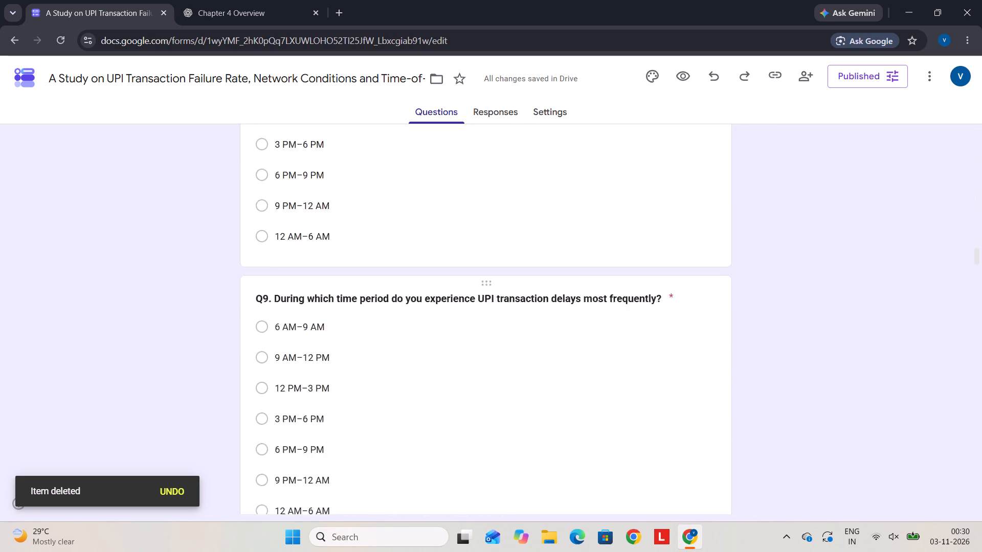
scroll(301, 360, "down", 9)
scroll(301, 360, "up", 4)
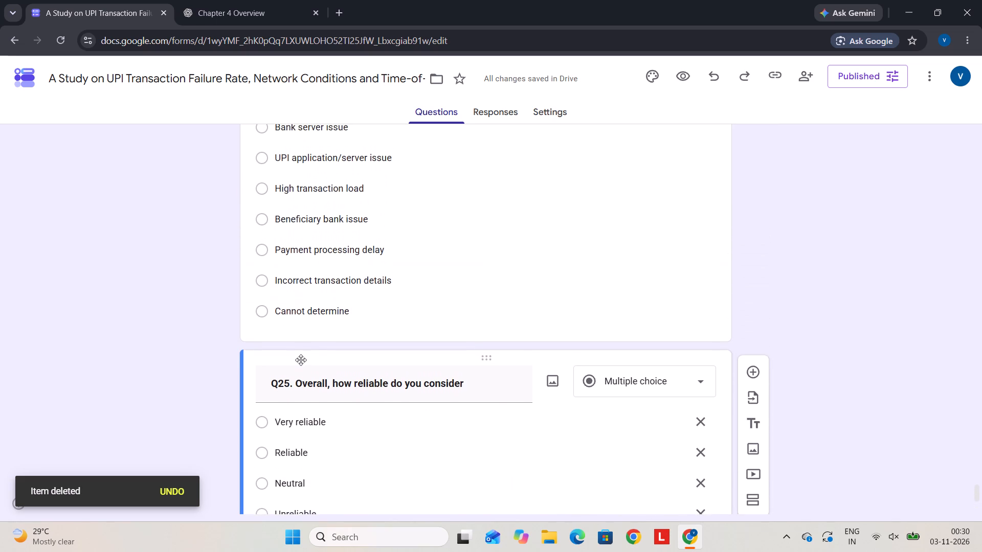
scroll(301, 360, "up", 6)
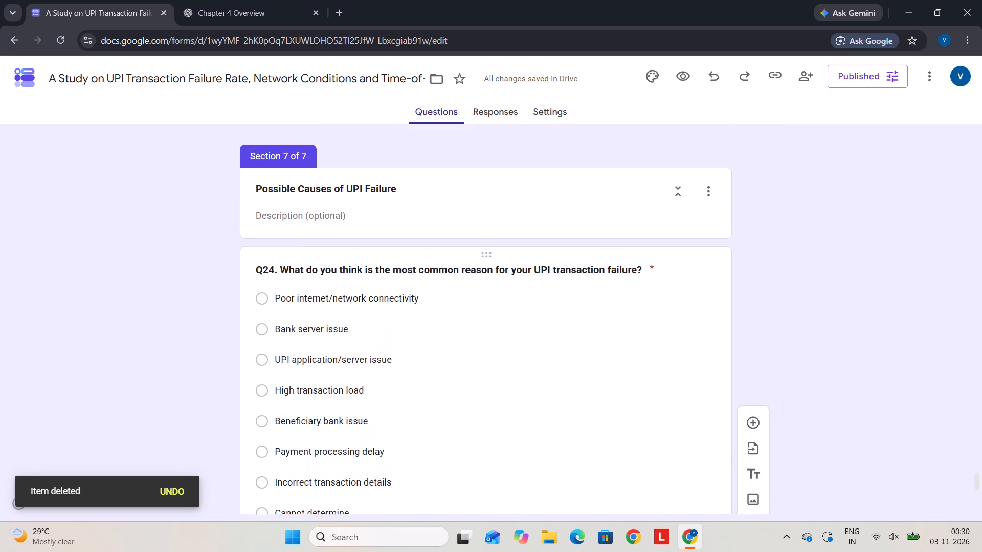
scroll(301, 360, "up", 7)
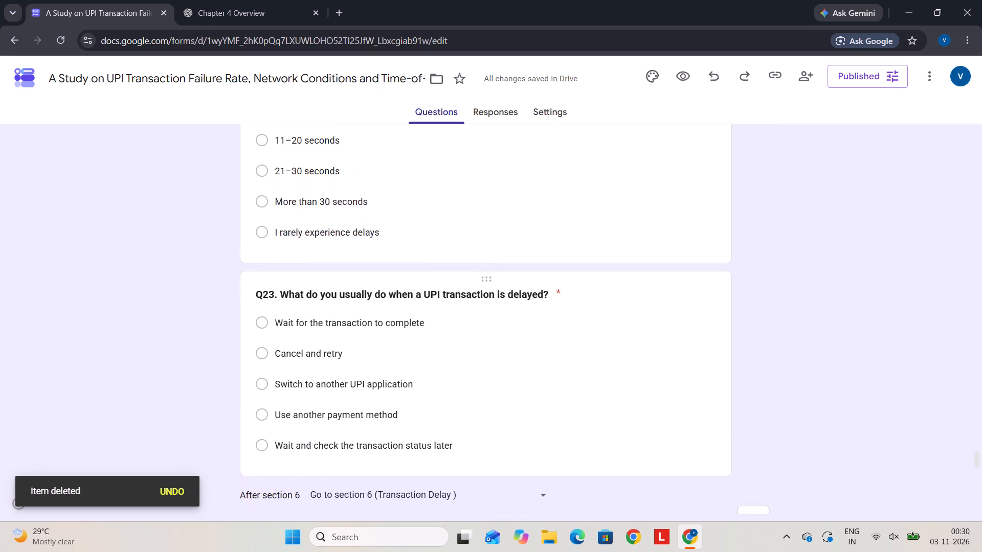
scroll(301, 360, "up", 2)
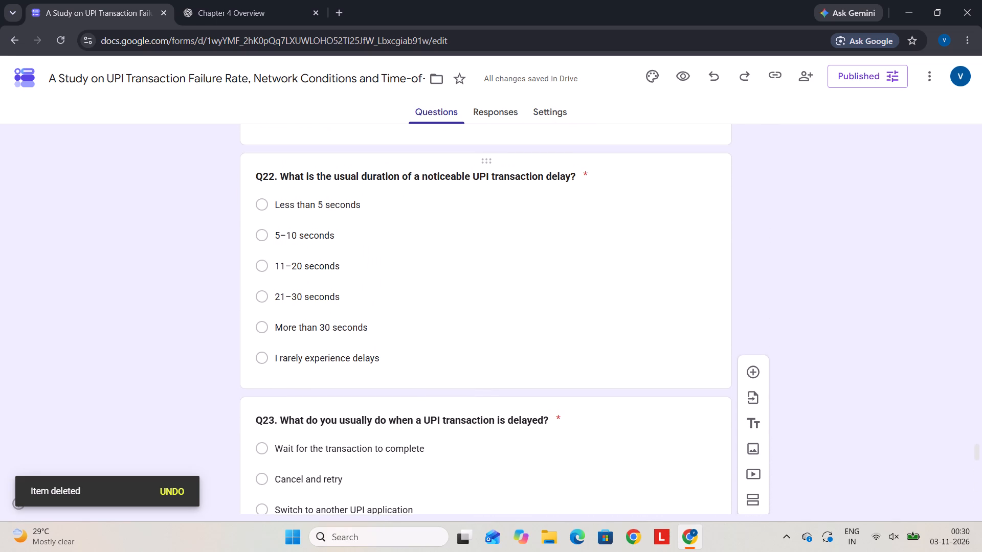
scroll(301, 360, "up", 3)
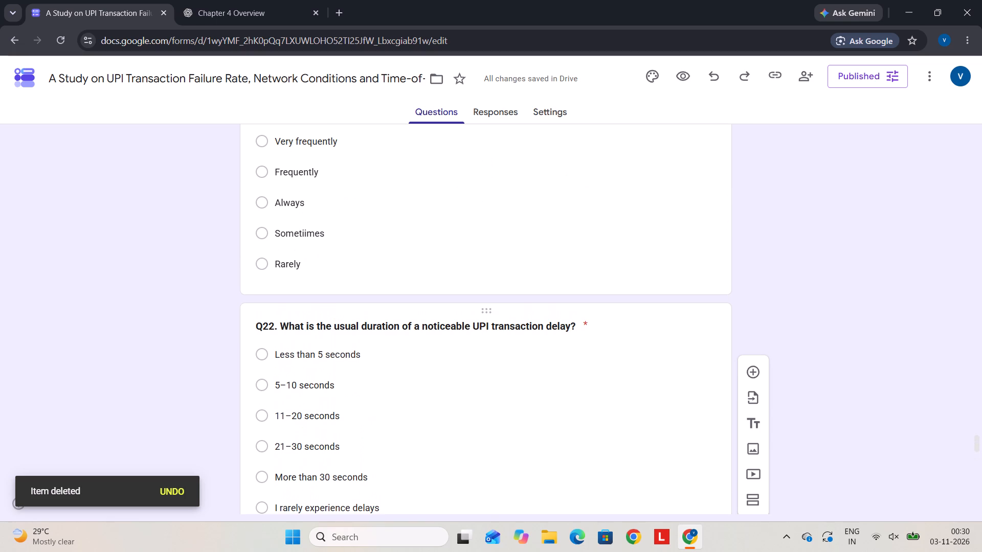
scroll(301, 360, "up", 5)
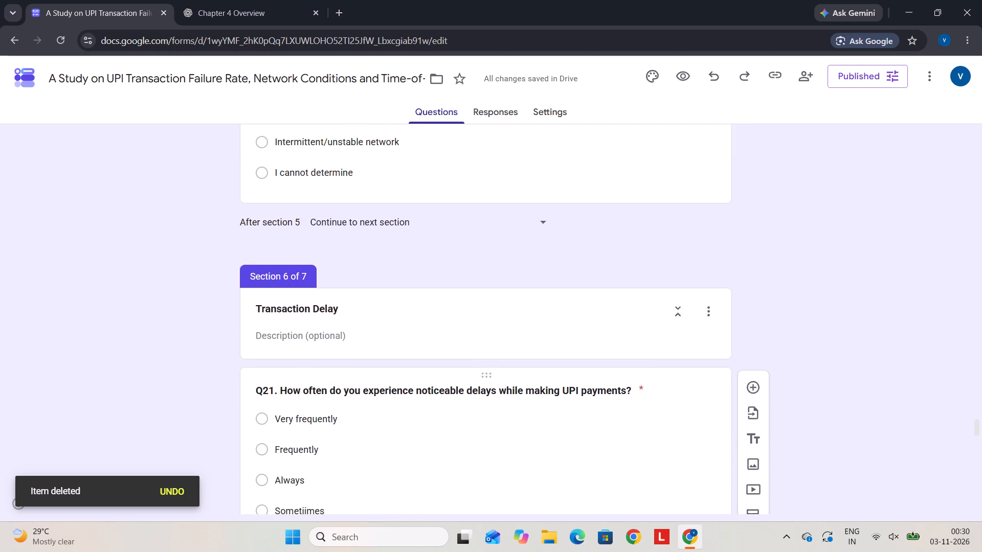
scroll(301, 360, "up", 7)
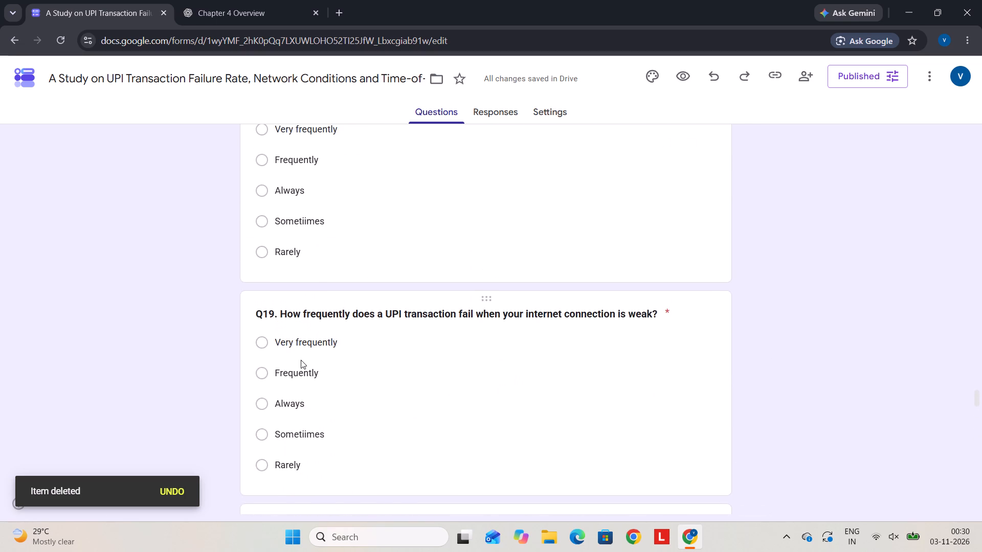
scroll(301, 360, "up", 4)
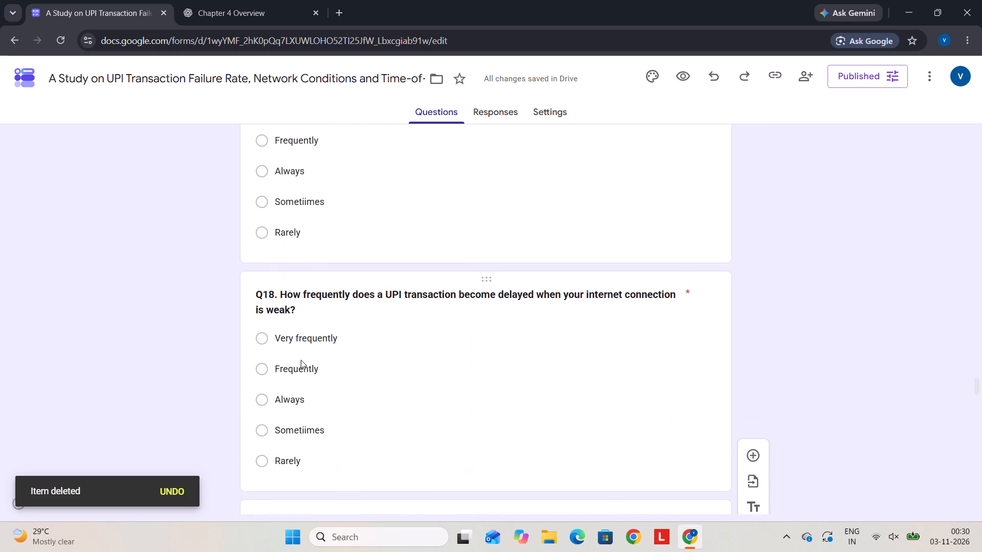
scroll(301, 360, "up", 3)
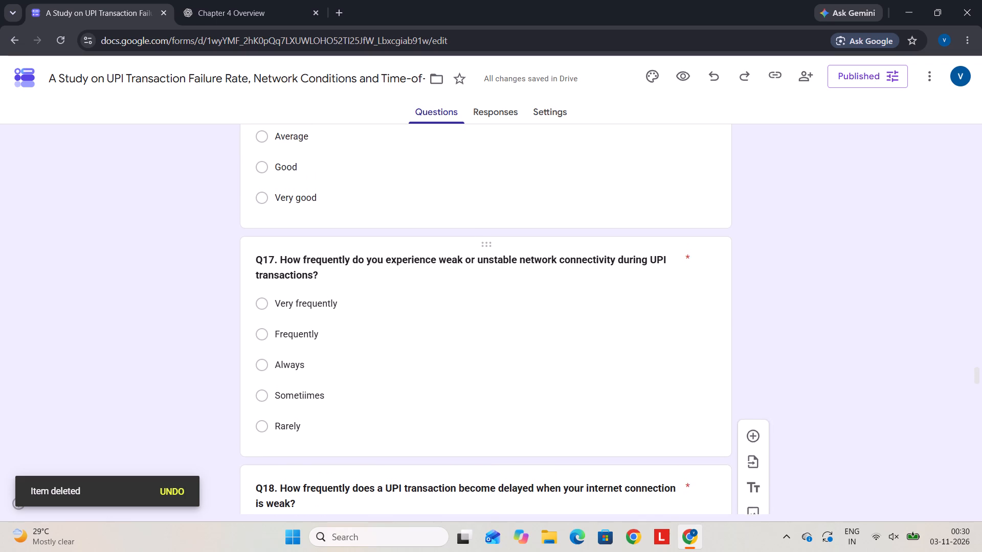
scroll(301, 360, "up", 4)
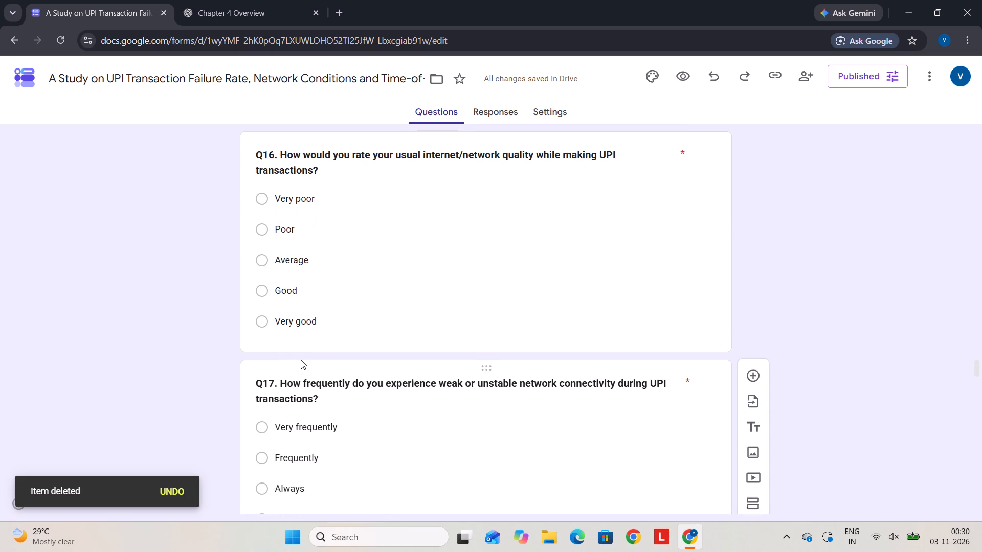
scroll(301, 360, "up", 6, "ctrl")
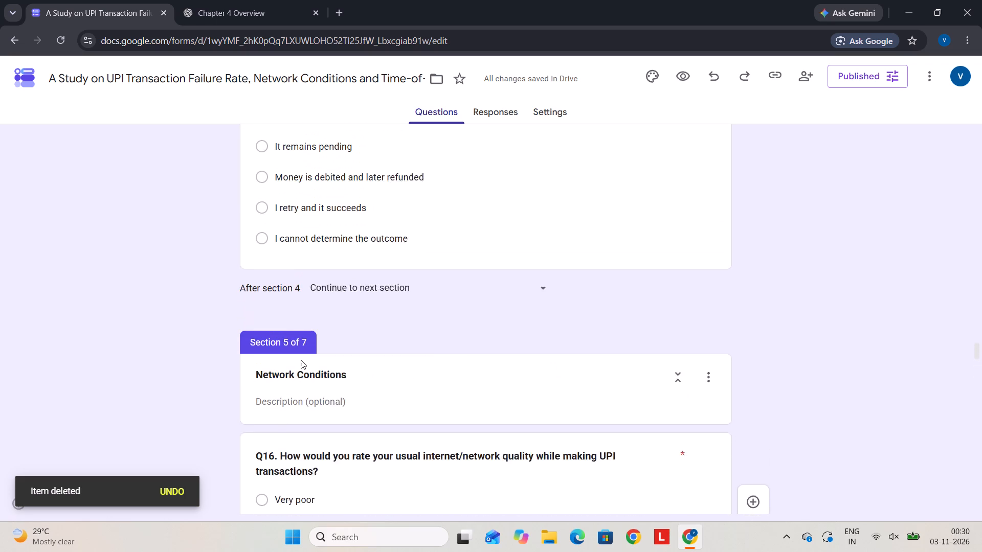
Recheck questions Q15 back to Q1 and the form header across sections 4 to 1, examining numbering, wording and options.
scroll(301, 360, "up", 6, "ctrl")
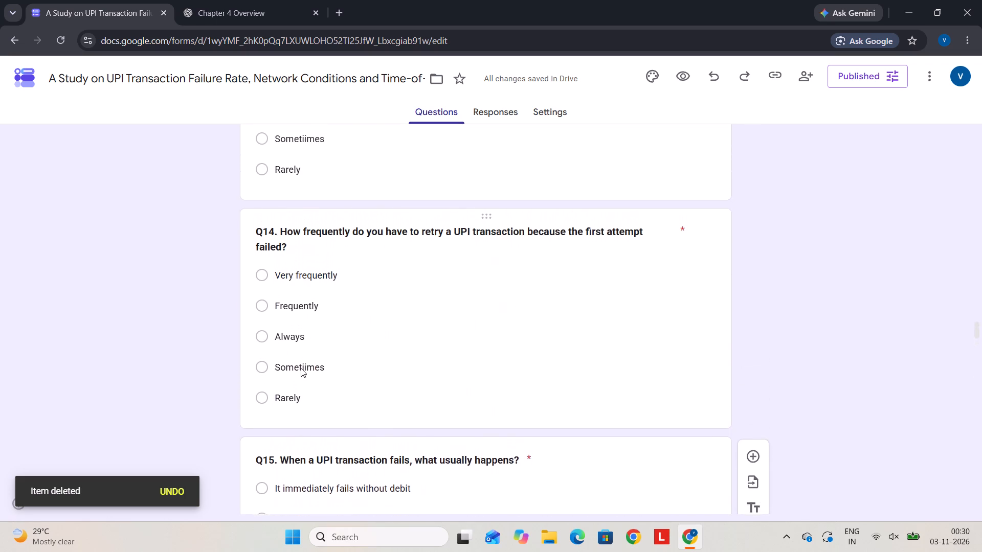
scroll(301, 368, "up", 9, "ctrl")
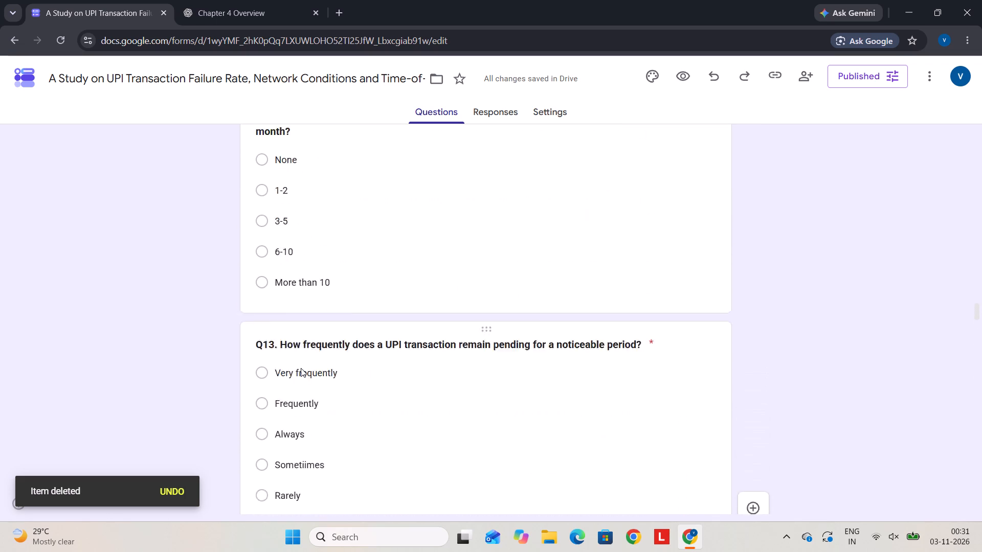
scroll(301, 368, "up", 2, "ctrl")
scroll(301, 368, "up", 3)
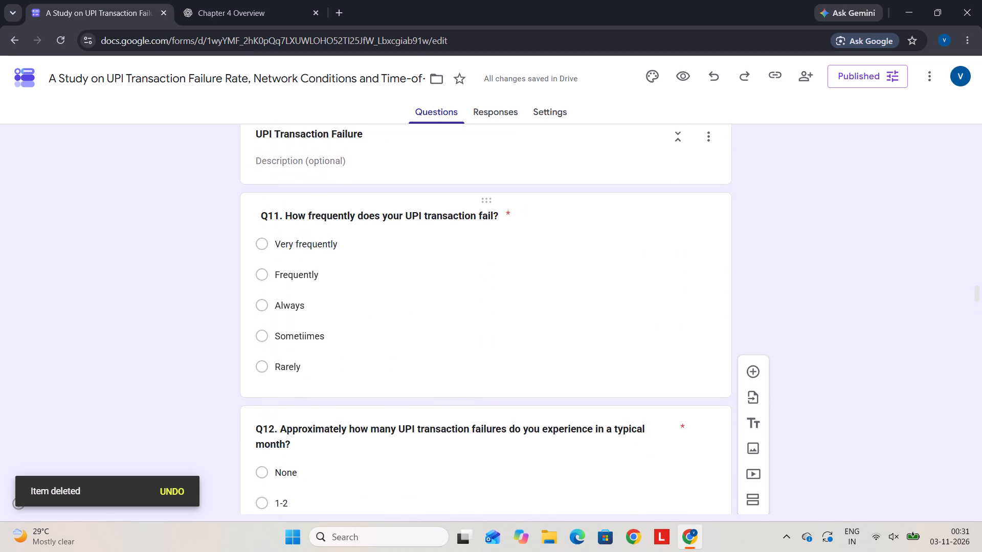
scroll(301, 368, "up", 4)
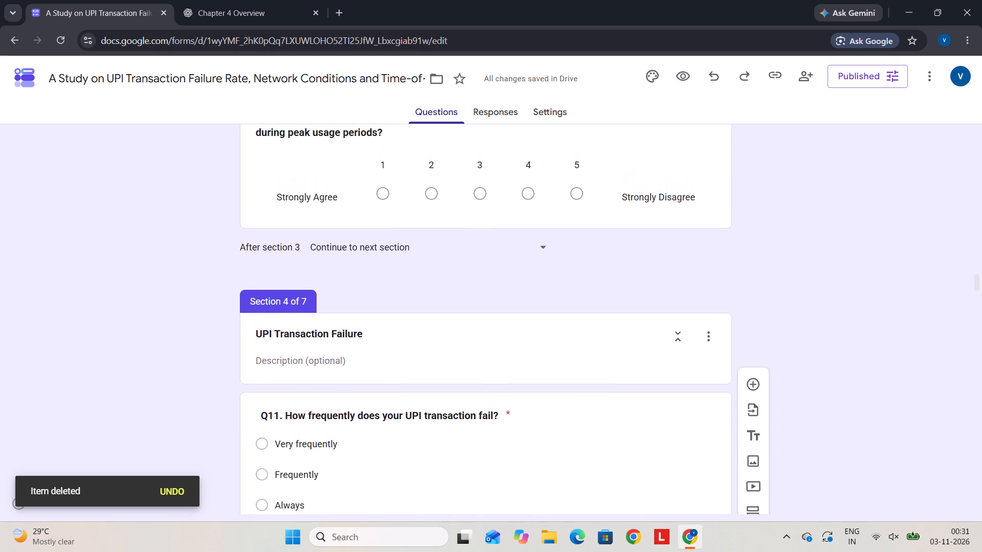
scroll(301, 368, "up", 6)
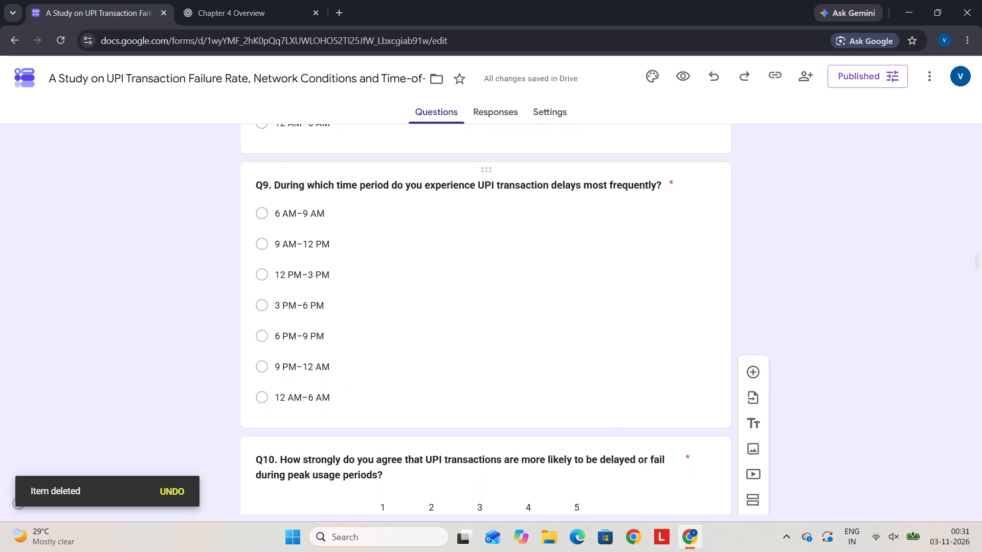
scroll(301, 368, "up", 7)
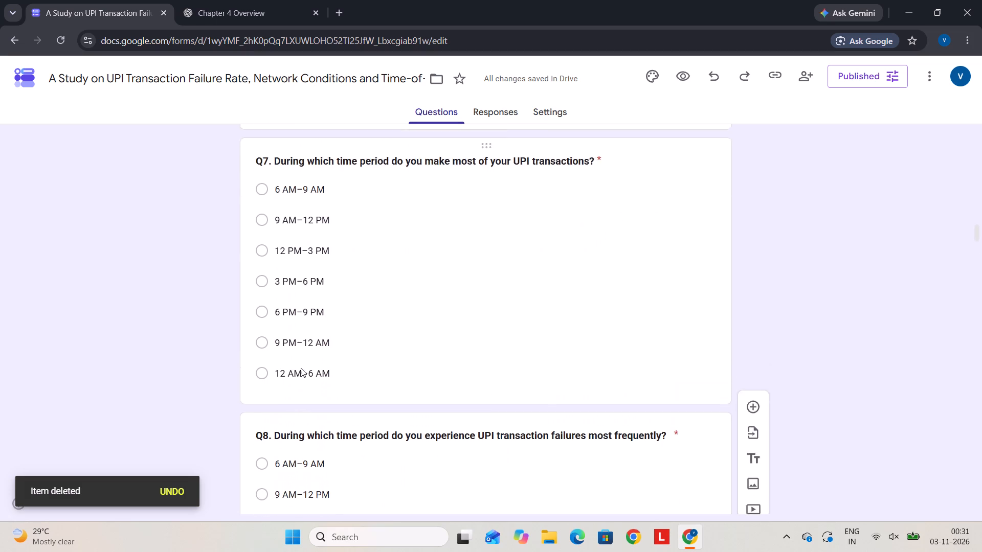
scroll(301, 368, "up", 8)
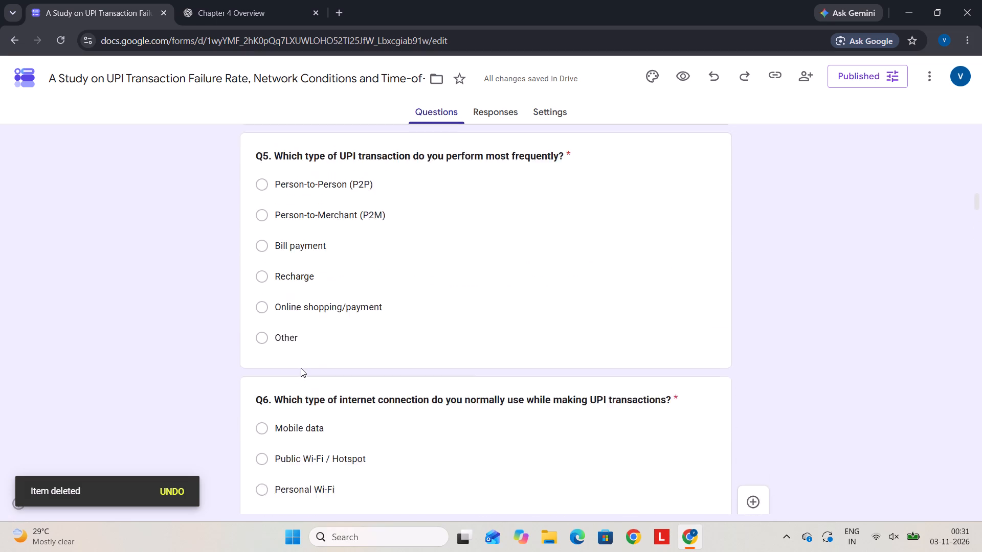
scroll(301, 368, "up", 7)
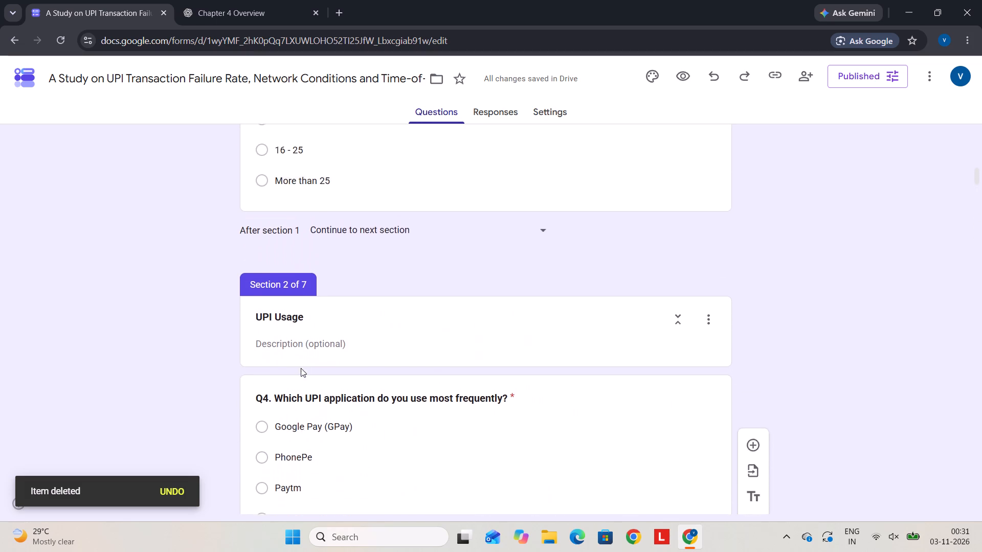
scroll(301, 368, "up", 8)
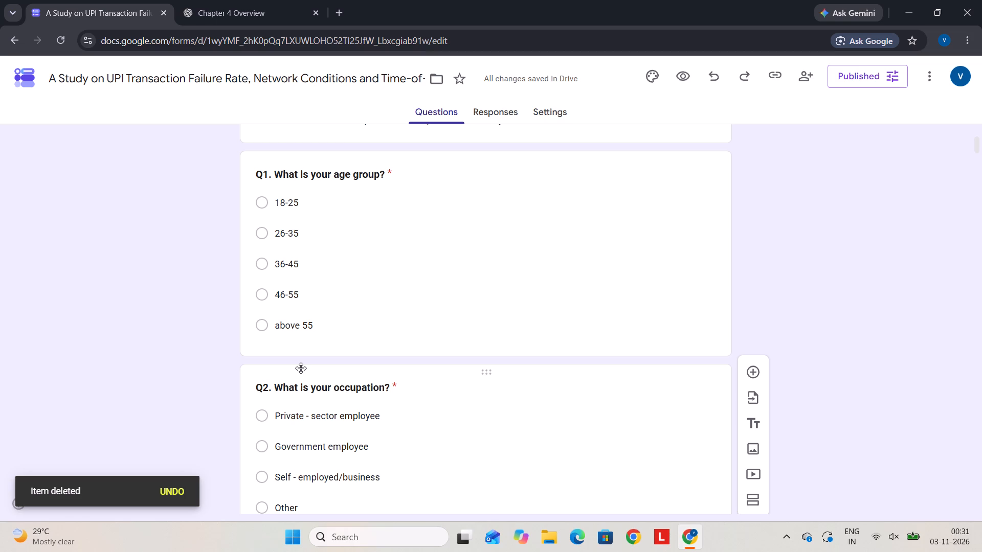
scroll(301, 368, "down", 2)
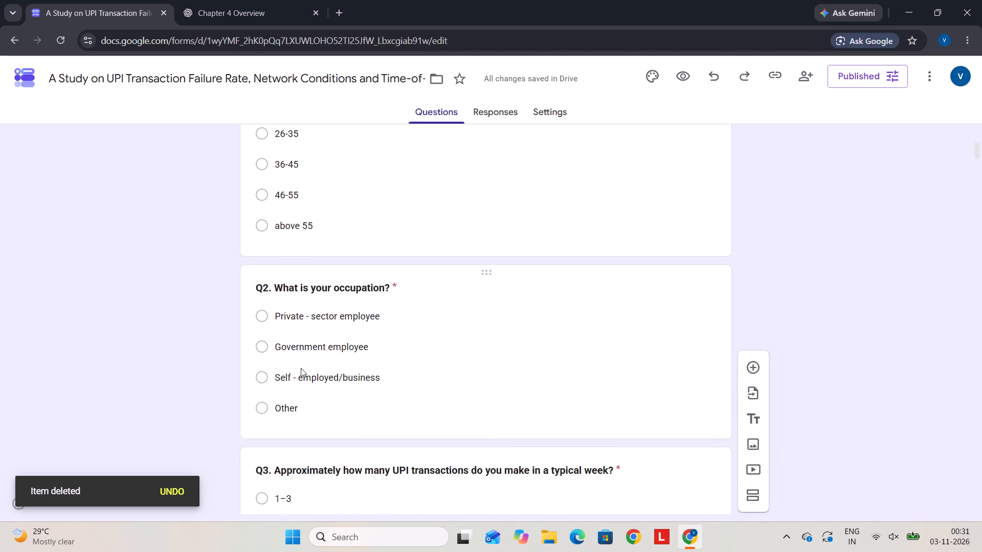
scroll(349, 380, "up", 2)
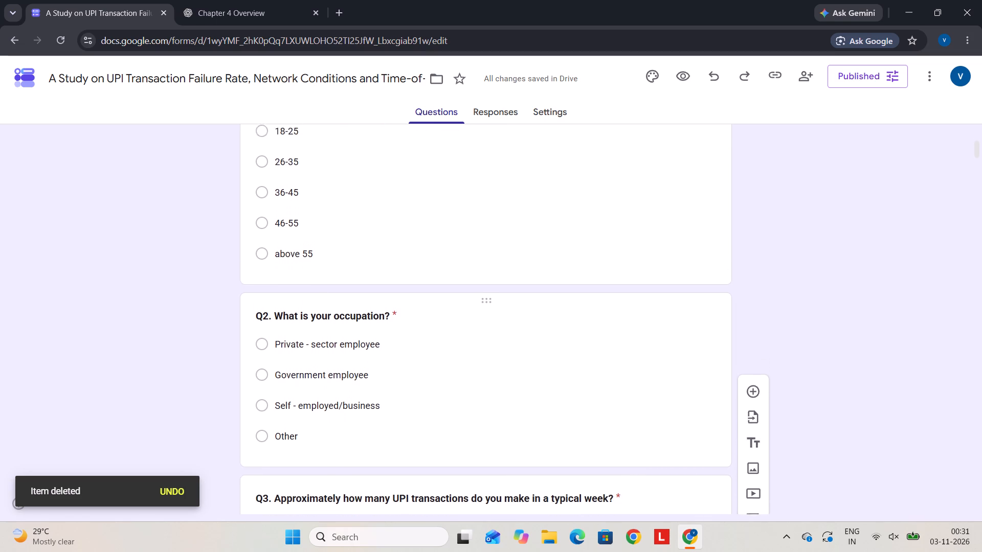
scroll(349, 380, "up", 7)
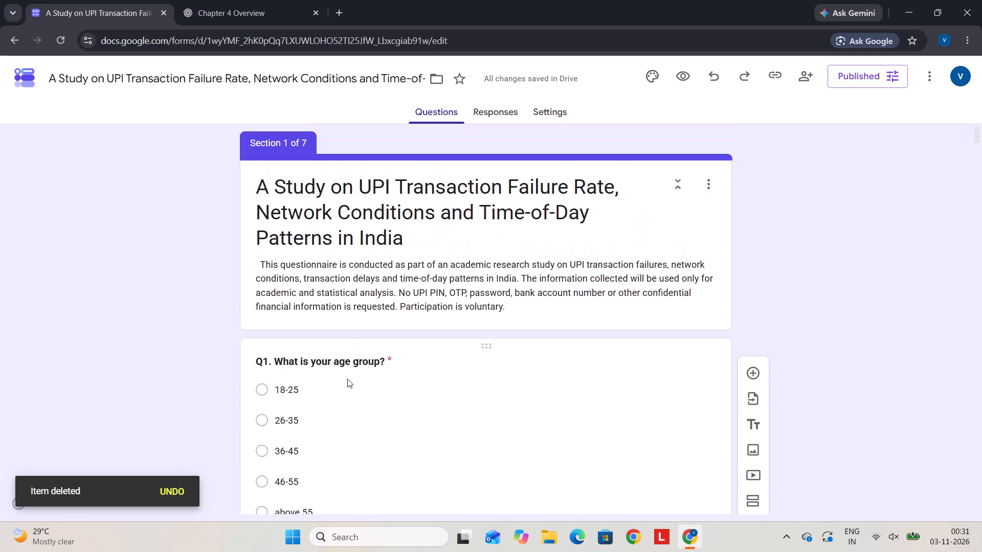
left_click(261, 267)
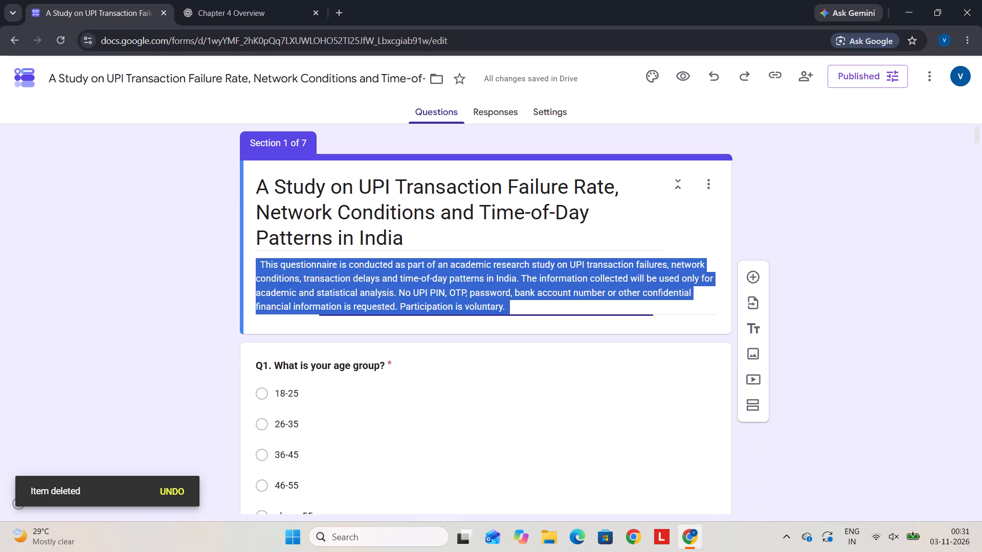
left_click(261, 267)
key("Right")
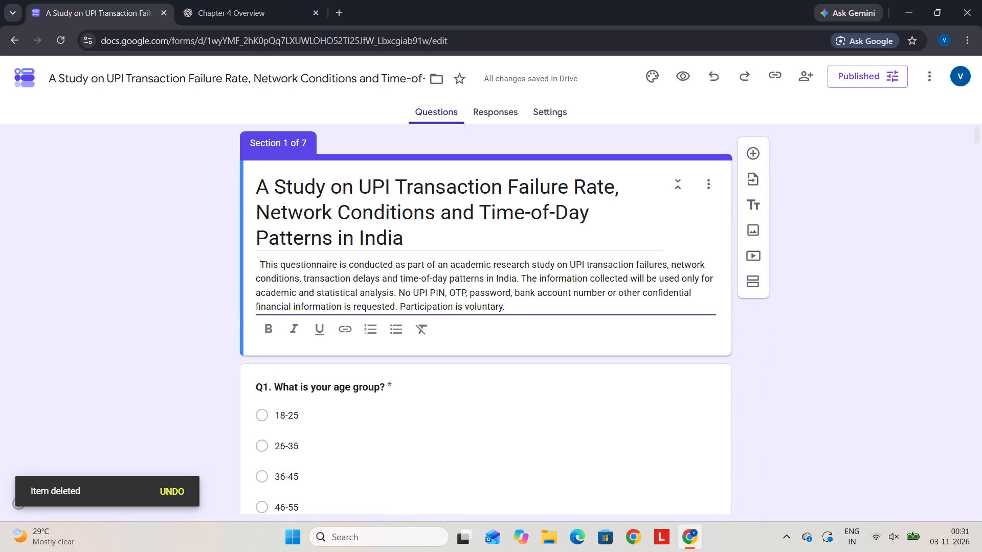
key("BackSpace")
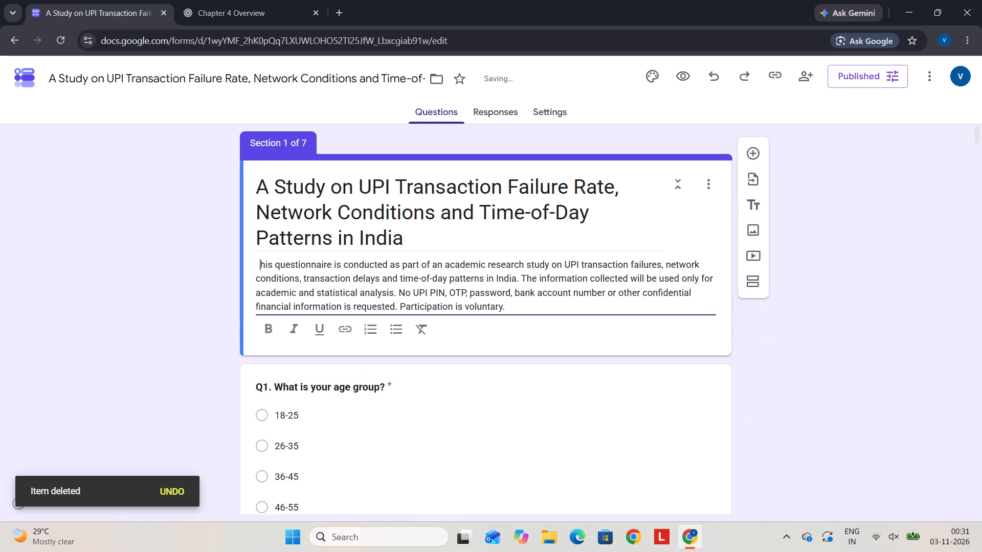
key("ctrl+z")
Delete the closing full stop and the leading spaces before "This questionnaire" in the form description, and save the form.
key("Left")
key("BackSpace")
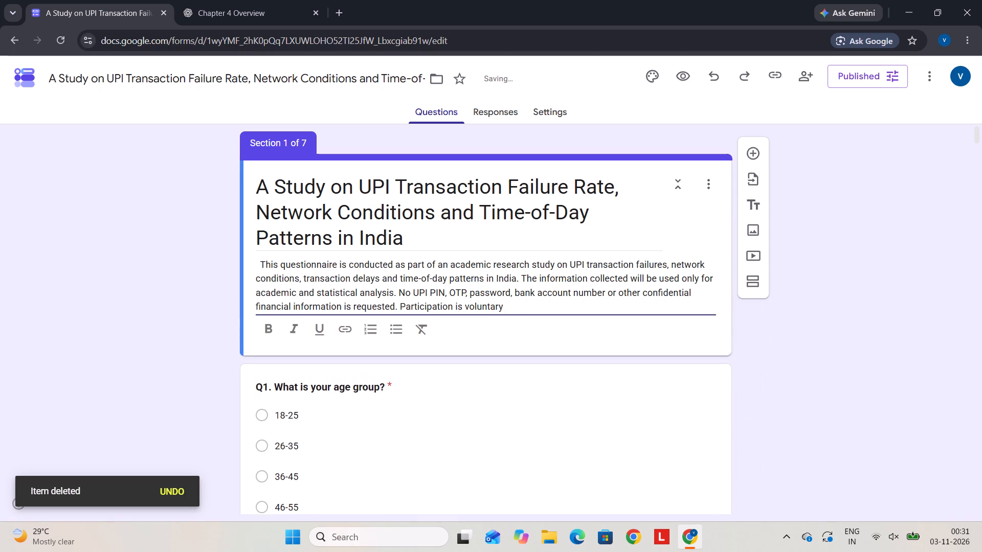
key("BackSpace")
left_click(261, 266)
key("BackSpace")
key("BackSpace")
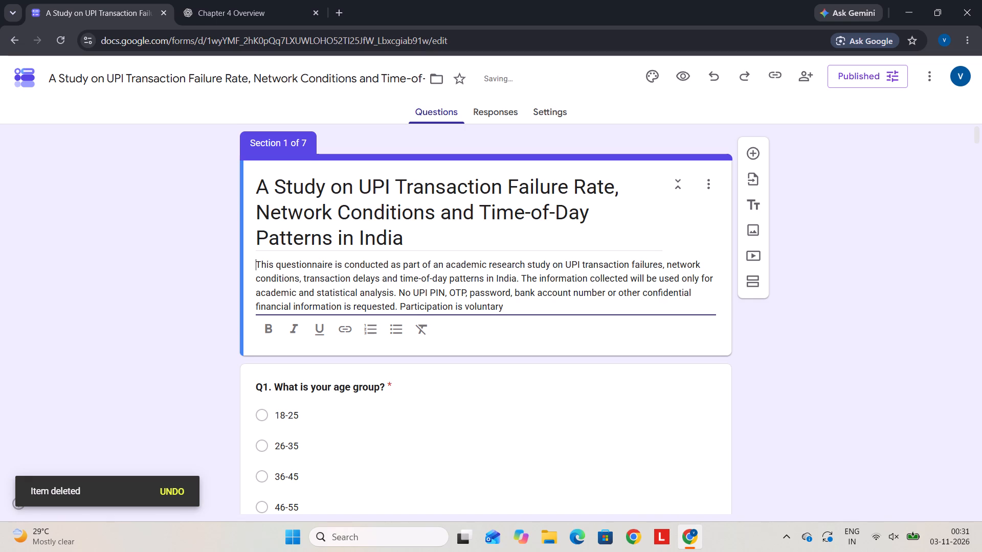
key("BackSpace")
scroll(261, 266, "up", 1)
key("ctrl+s")
left_click(847, 77)
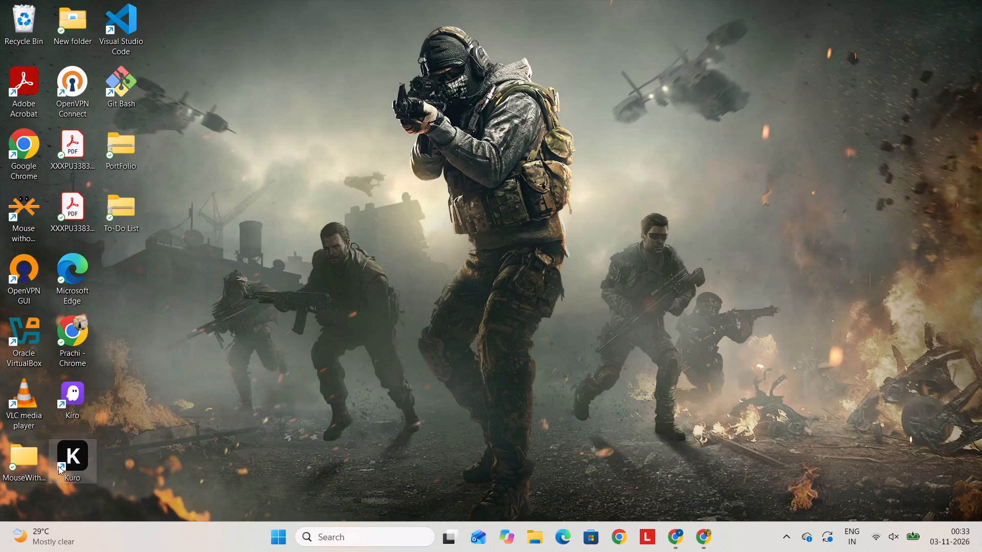
Launch Kuro from the desktop.
left_click(58, 466)
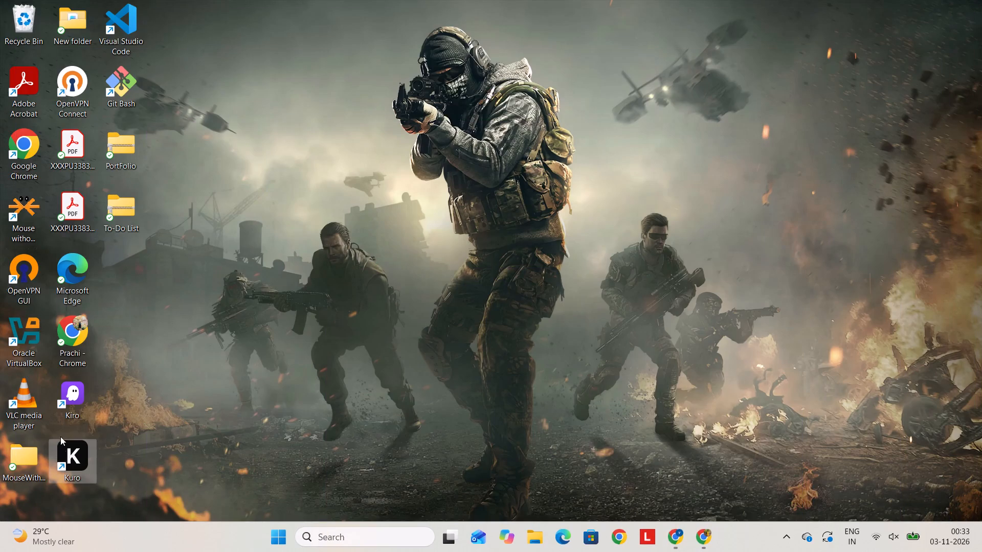
double_click(66, 467)
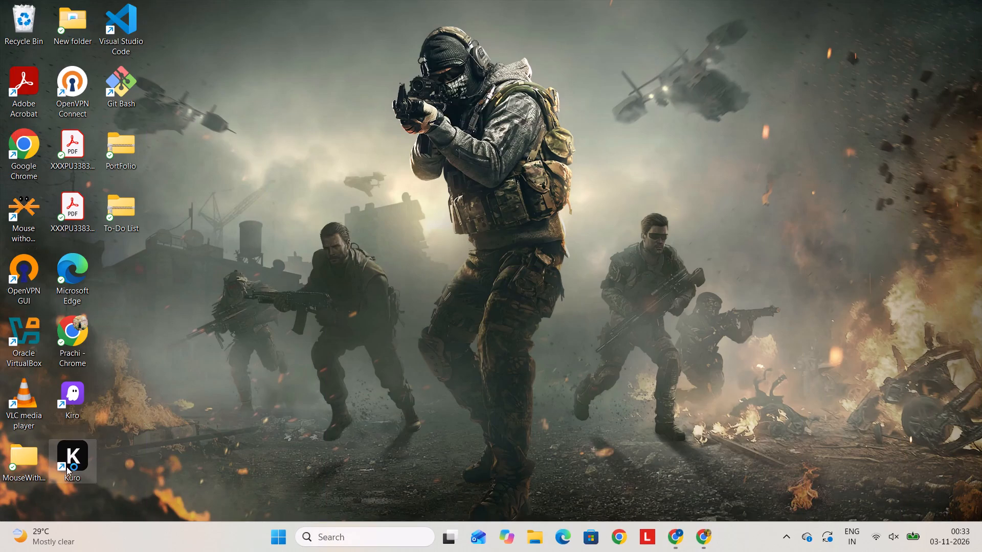